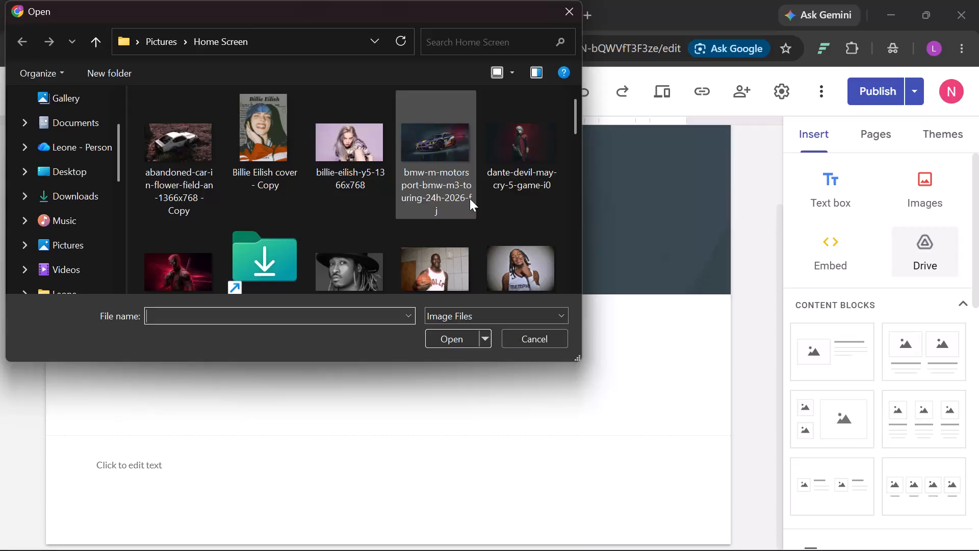
Dismiss the local image selection and open the Google Drive file browser for inserting content on the Computer Essentials page.
{"action": "left_click", "coordinate": [569, 11]}
{"action": "left_click", "coordinate": [910, 240]}
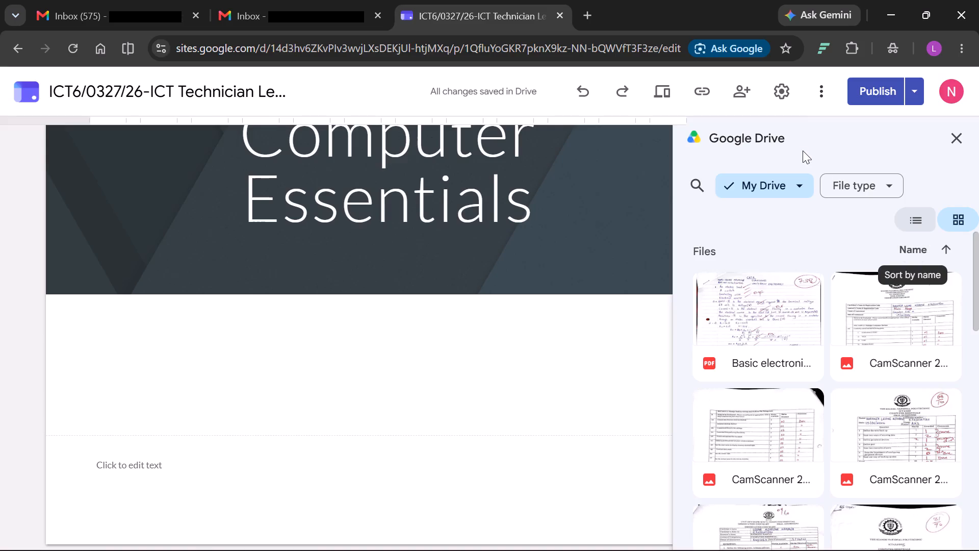
Look through the My Drive files from first to last and back for scanned assessments to insert on the page.
{"action": "scroll", "coordinate": [769, 293], "scroll_direction": "down", "scroll_amount": 2}
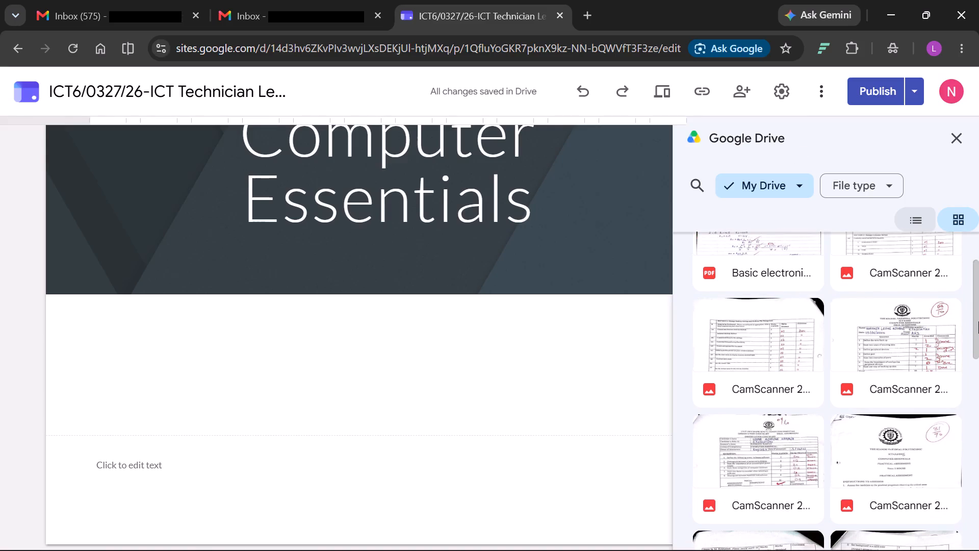
{"action": "scroll", "coordinate": [978, 321], "scroll_direction": "down", "scroll_amount": 1}
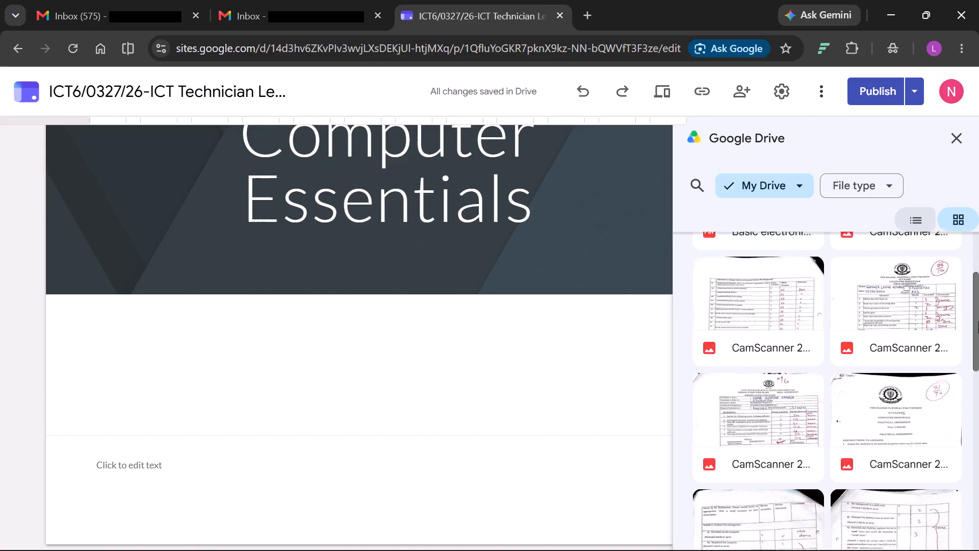
{"action": "scroll", "coordinate": [978, 321], "scroll_direction": "down", "scroll_amount": 2}
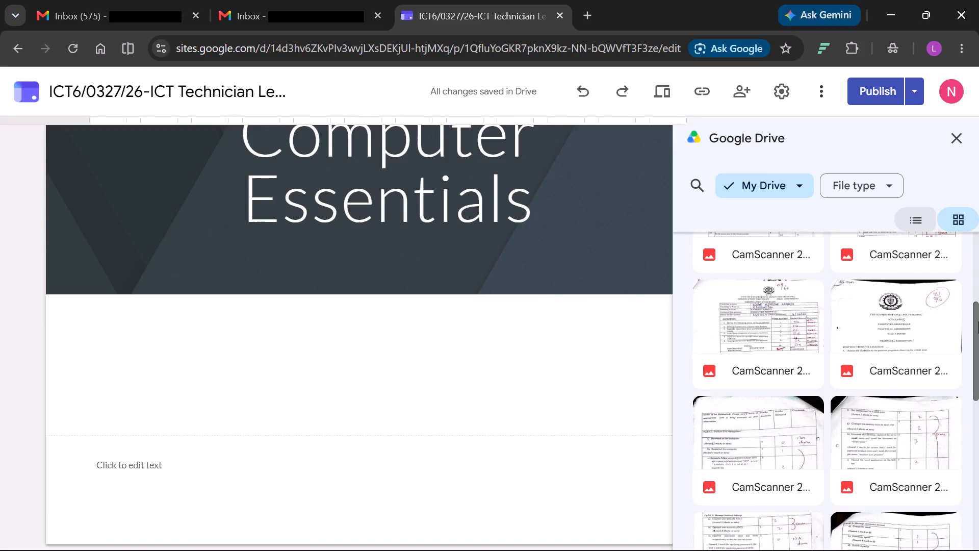
{"action": "scroll", "coordinate": [978, 321], "scroll_direction": "down", "scroll_amount": 2}
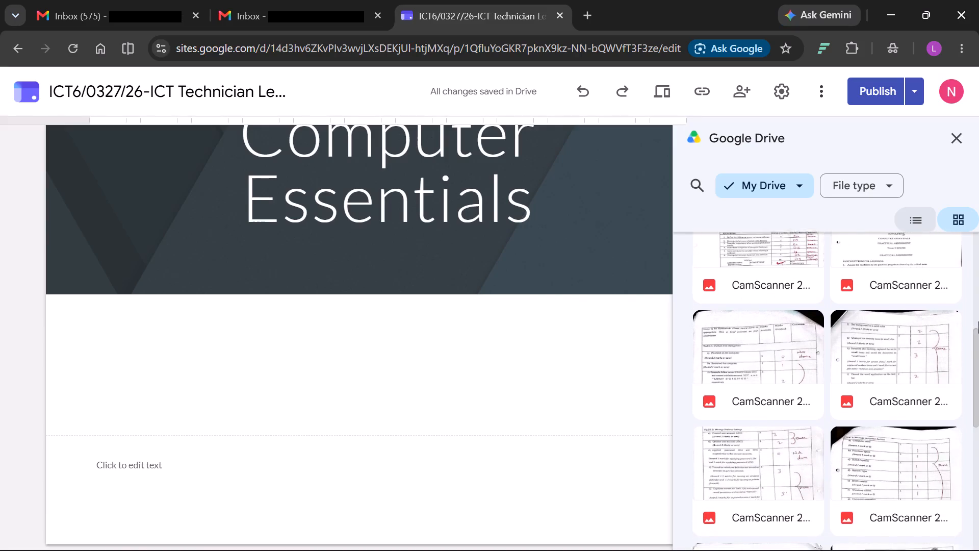
{"action": "scroll", "coordinate": [978, 321], "scroll_direction": "down", "scroll_amount": 2}
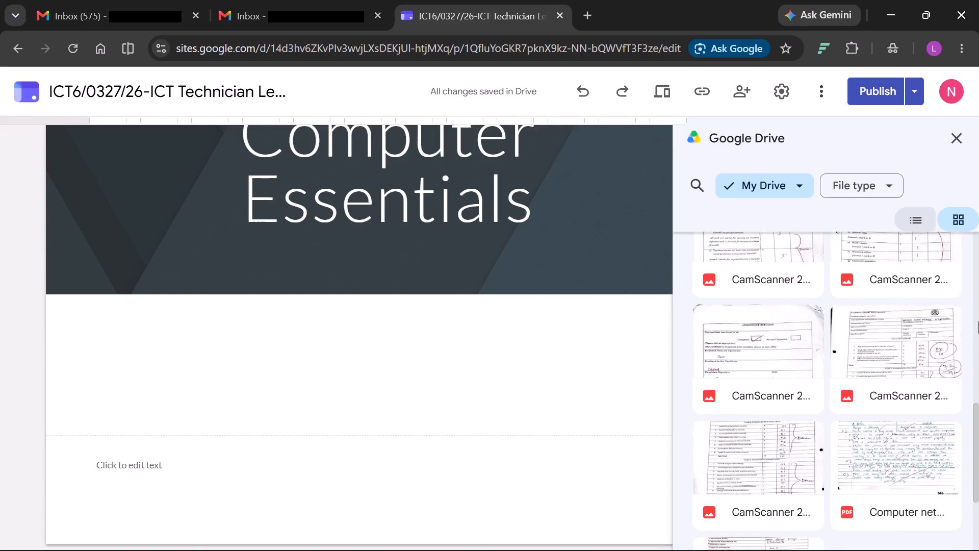
{"action": "scroll", "coordinate": [978, 321], "scroll_direction": "down", "scroll_amount": 1}
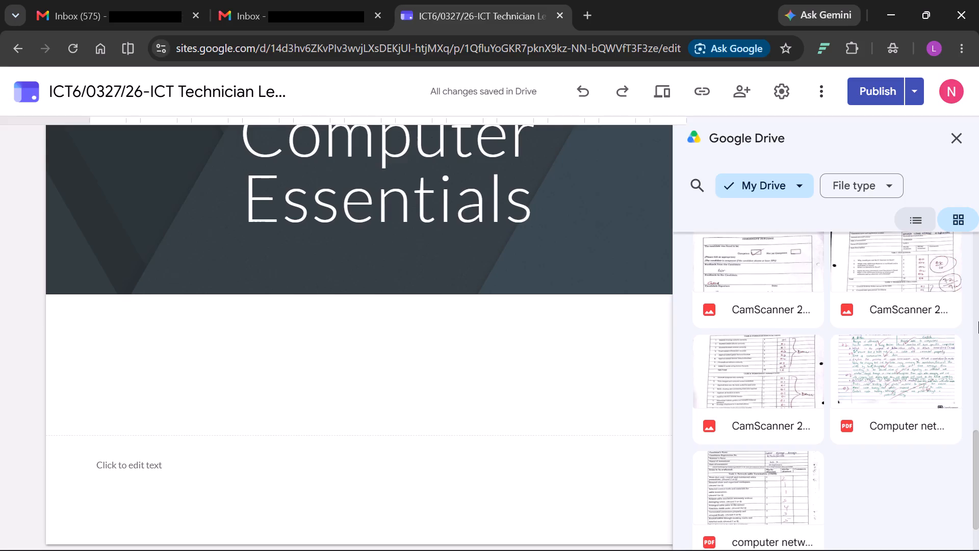
{"action": "scroll", "coordinate": [879, 420], "scroll_direction": "down", "scroll_amount": 2}
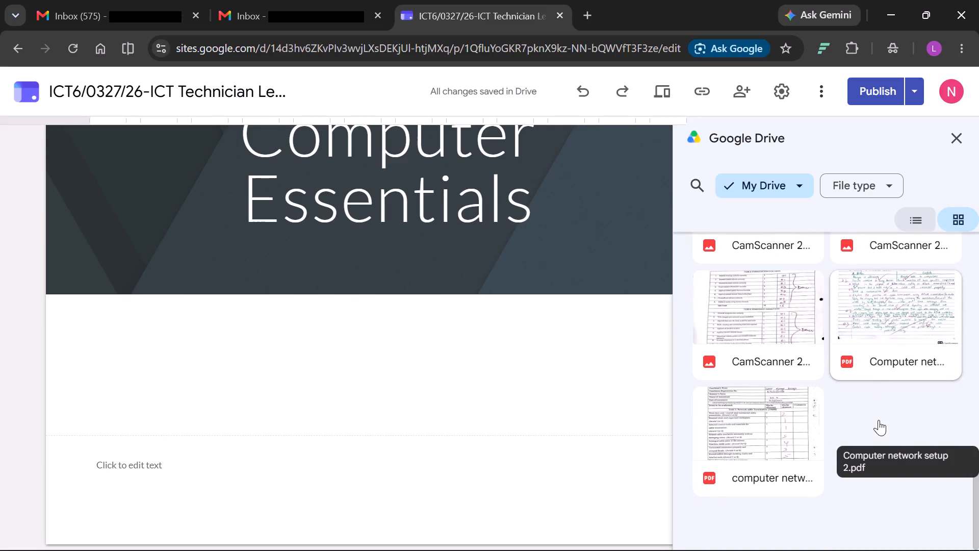
{"action": "scroll", "coordinate": [890, 408], "scroll_direction": "up", "scroll_amount": 2}
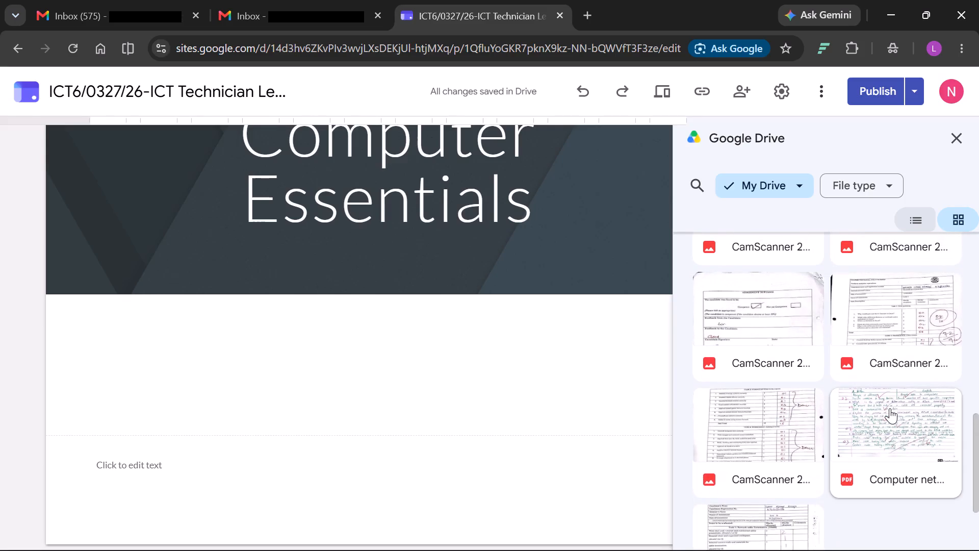
{"action": "scroll", "coordinate": [890, 408], "scroll_direction": "up", "scroll_amount": 1}
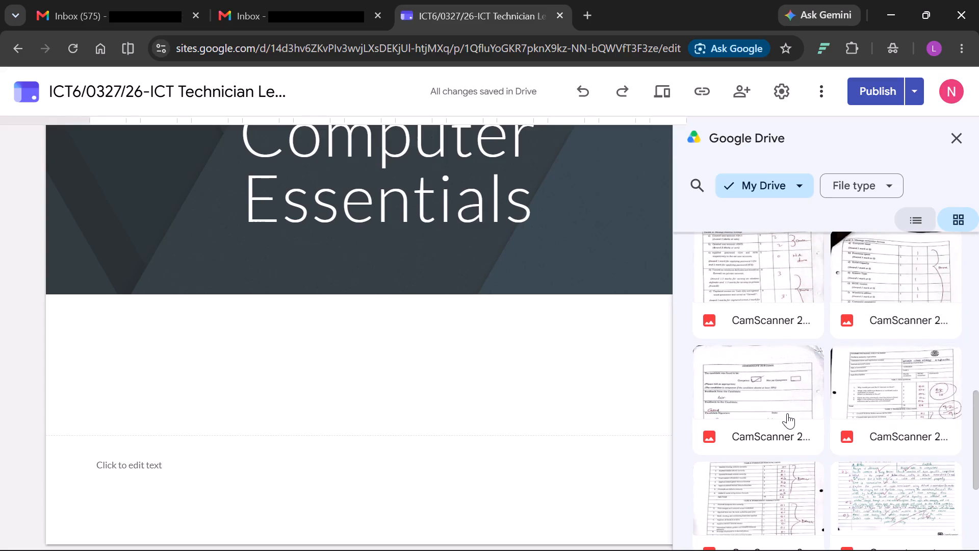
{"action": "scroll", "coordinate": [904, 392], "scroll_direction": "up", "scroll_amount": 2}
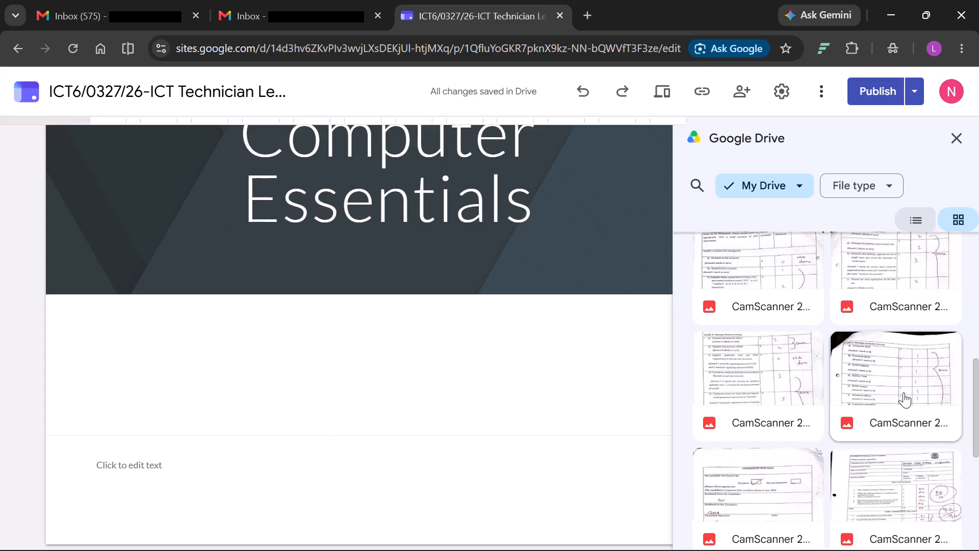
{"action": "scroll", "coordinate": [904, 392], "scroll_direction": "up", "scroll_amount": 2}
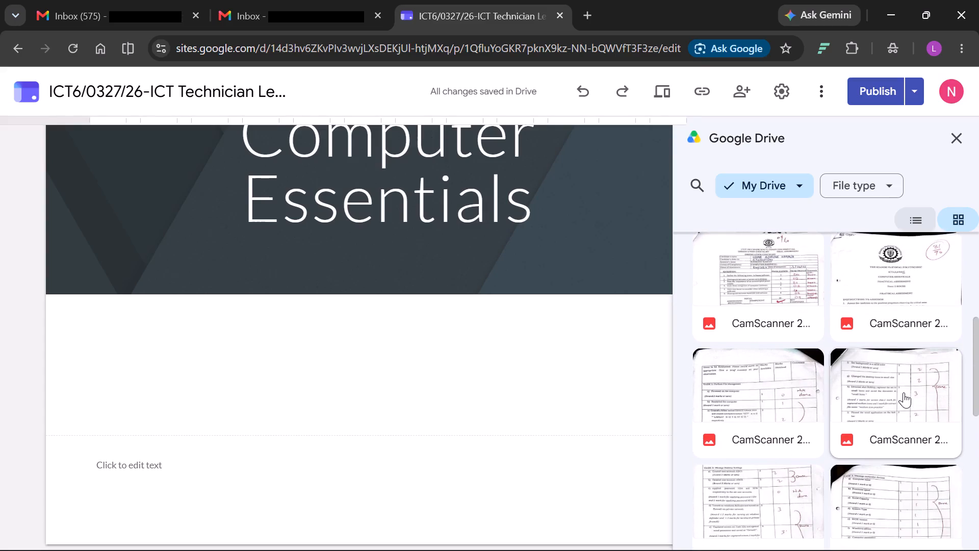
{"action": "scroll", "coordinate": [904, 392], "scroll_direction": "up", "scroll_amount": 3}
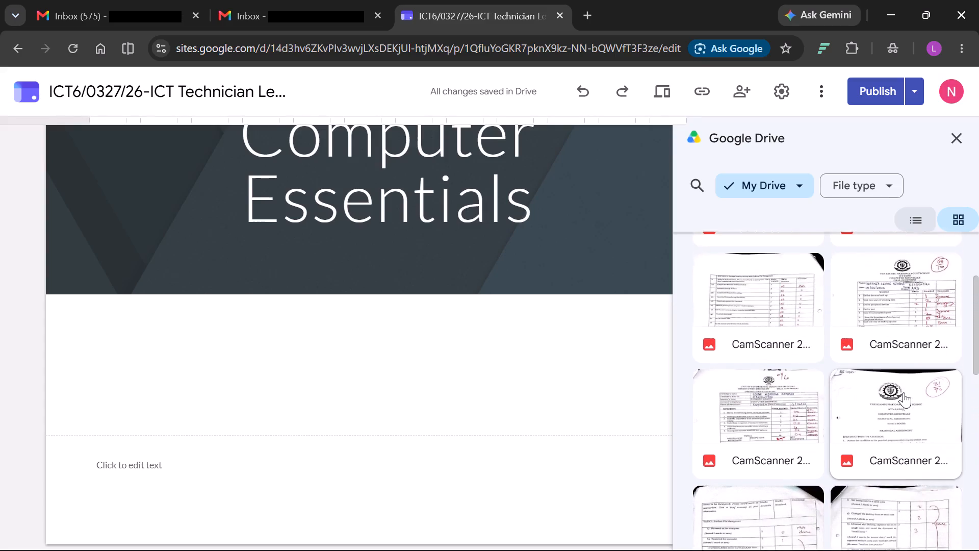
{"action": "scroll", "coordinate": [904, 392], "scroll_direction": "up", "scroll_amount": 3}
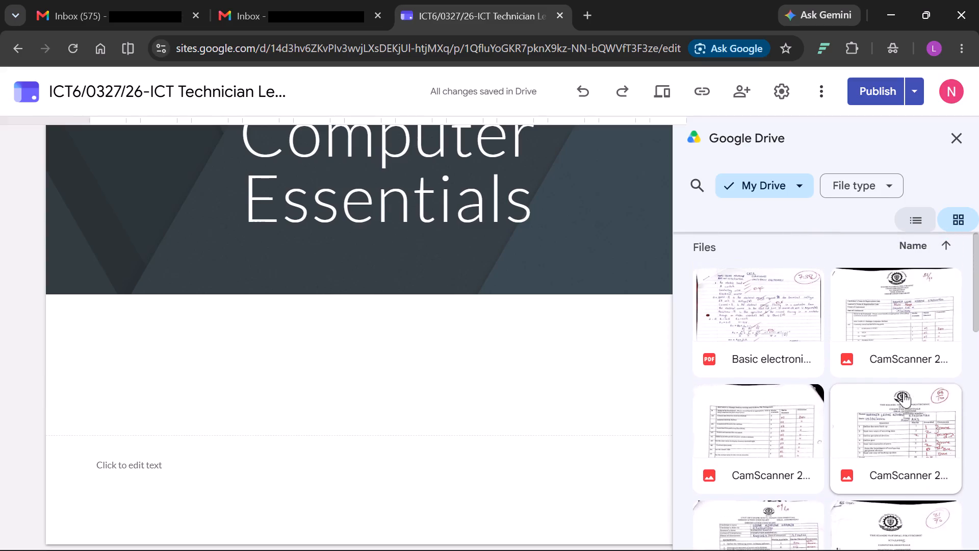
{"action": "scroll", "coordinate": [904, 392], "scroll_direction": "up", "scroll_amount": 1}
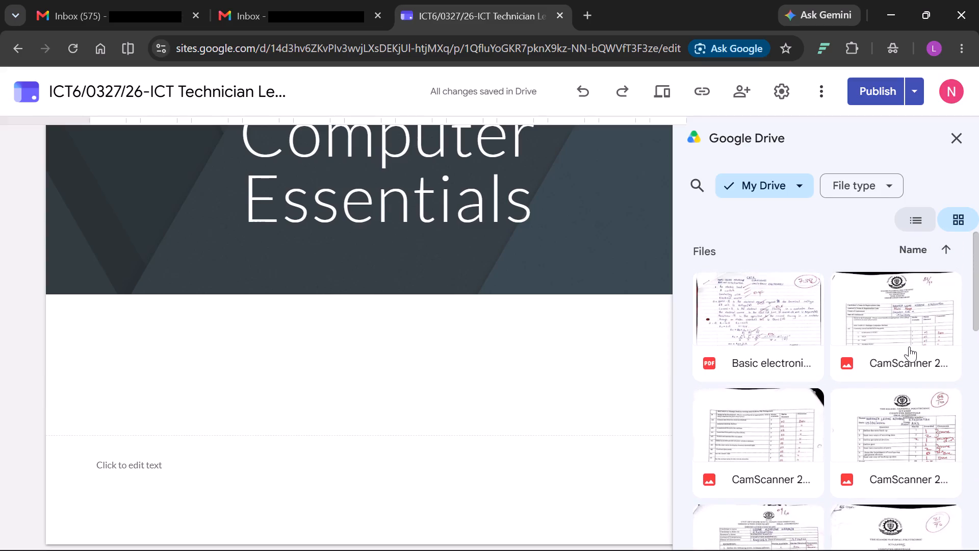
Check the available file type filters and review the CamScanner images and network setup PDFs in My Drive again.
{"action": "scroll", "coordinate": [915, 327], "scroll_direction": "down", "scroll_amount": 1}
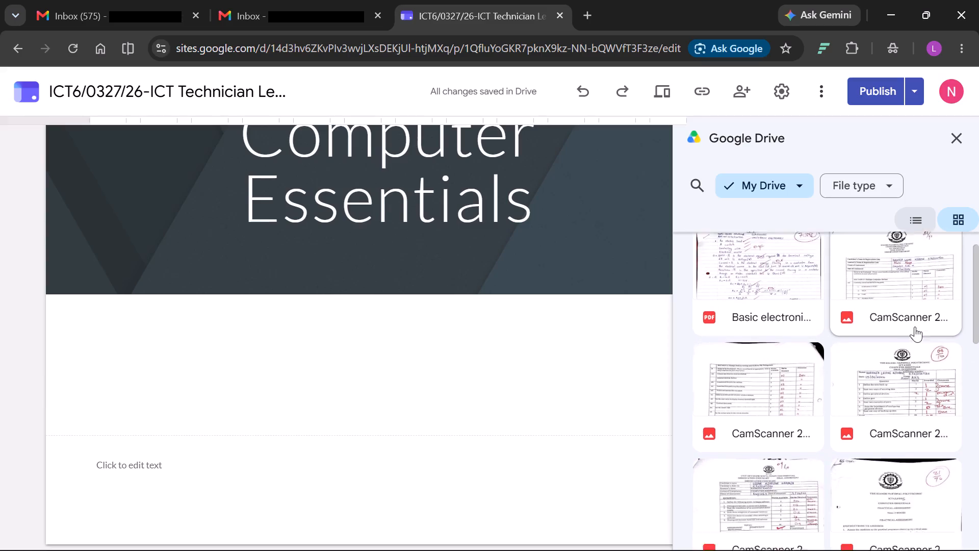
{"action": "scroll", "coordinate": [915, 327], "scroll_direction": "down", "scroll_amount": 1}
{"action": "left_click", "coordinate": [871, 180]}
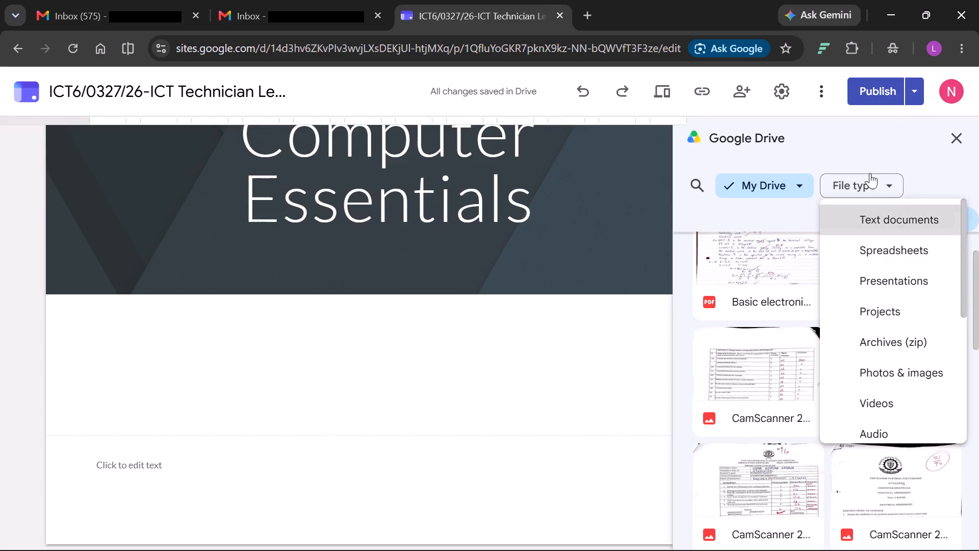
{"action": "left_click", "coordinate": [867, 174]}
{"action": "scroll", "coordinate": [912, 350], "scroll_direction": "down", "scroll_amount": 3}
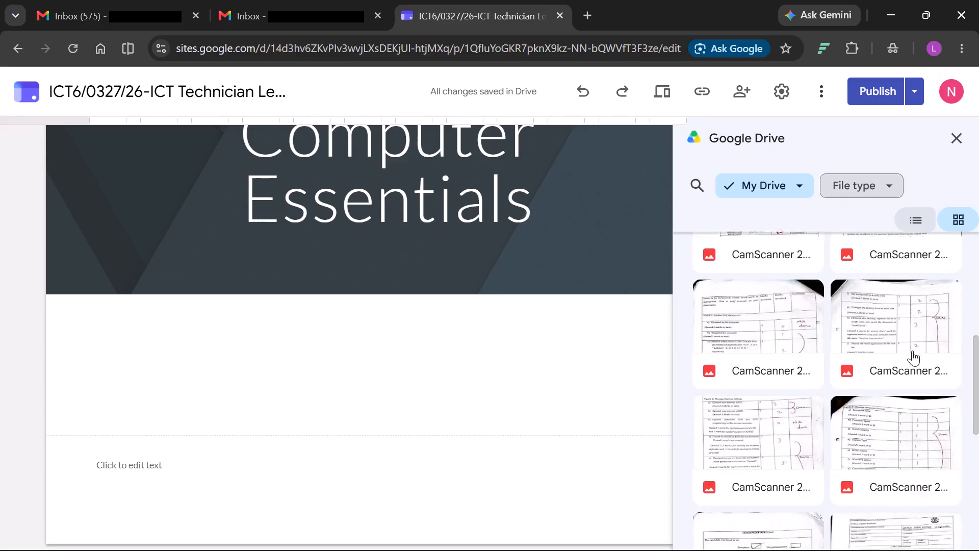
{"action": "scroll", "coordinate": [912, 350], "scroll_direction": "down", "scroll_amount": 5}
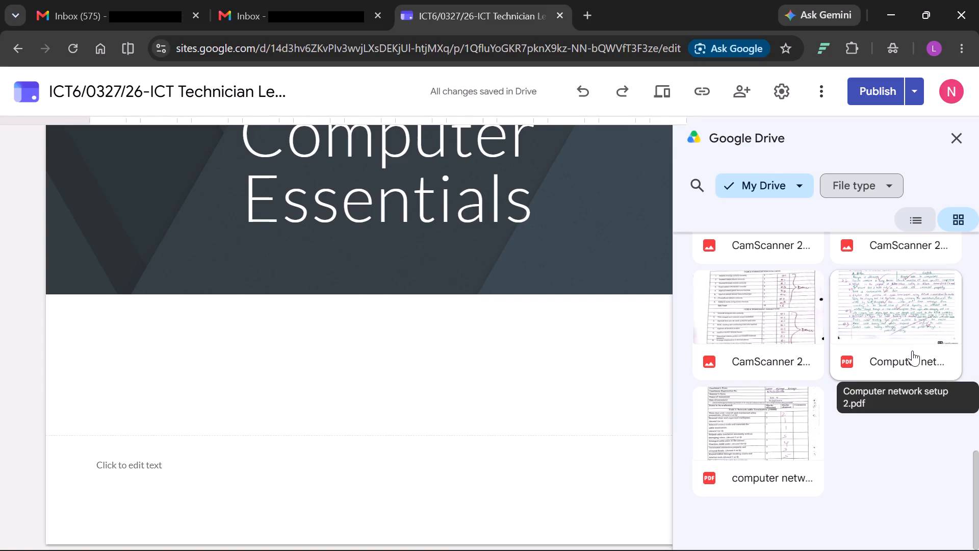
{"action": "scroll", "coordinate": [912, 350], "scroll_direction": "up", "scroll_amount": 2}
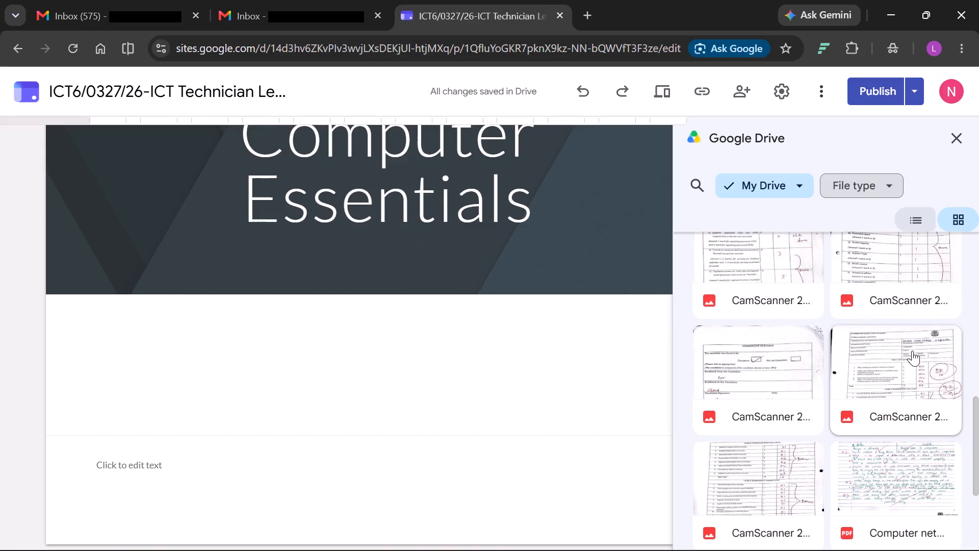
{"action": "scroll", "coordinate": [912, 350], "scroll_direction": "down", "scroll_amount": 2}
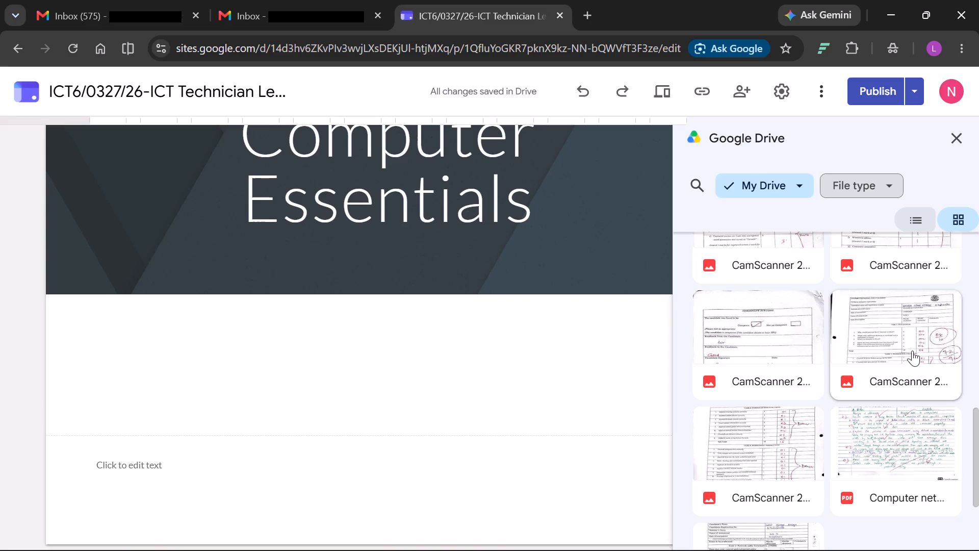
{"action": "scroll", "coordinate": [912, 350], "scroll_direction": "down", "scroll_amount": 1}
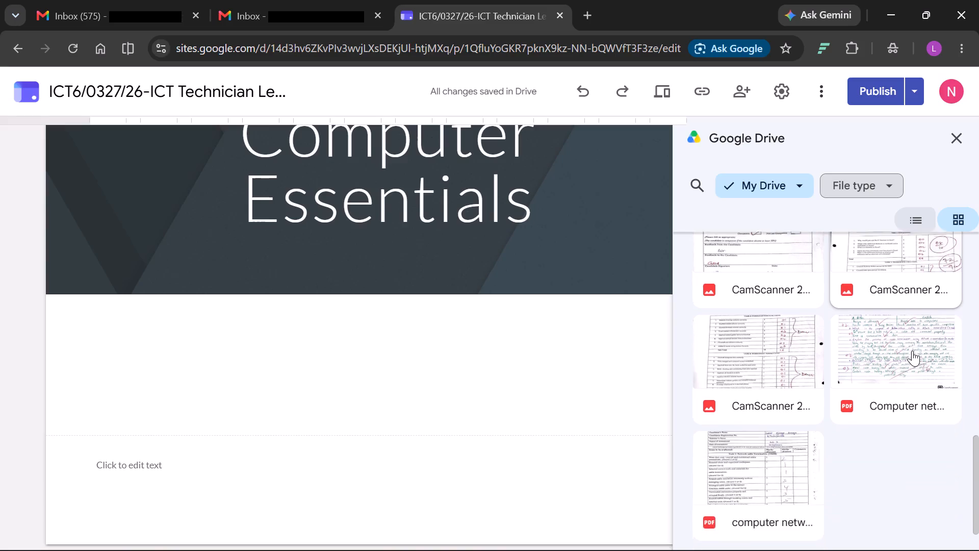
{"action": "scroll", "coordinate": [912, 350], "scroll_direction": "up", "scroll_amount": 5}
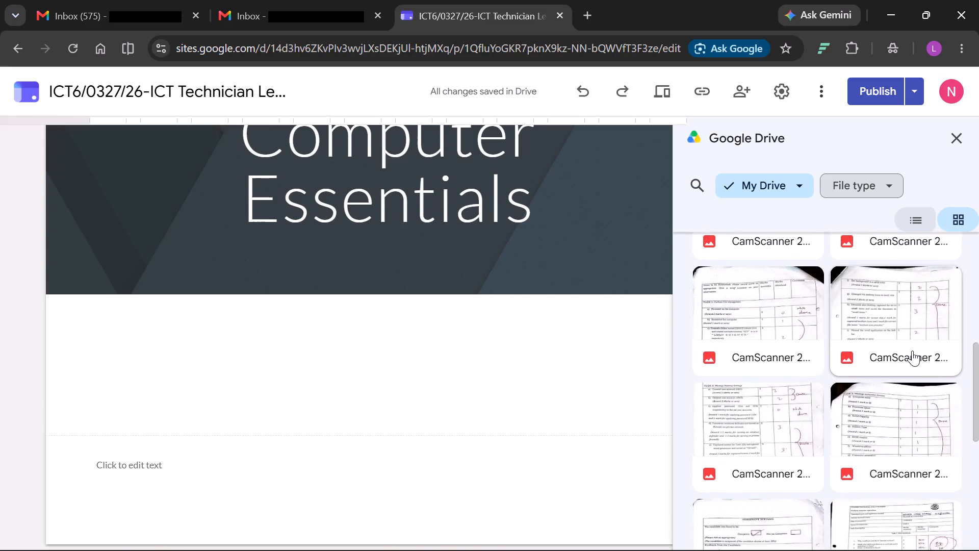
{"action": "scroll", "coordinate": [912, 350], "scroll_direction": "up", "scroll_amount": 3}
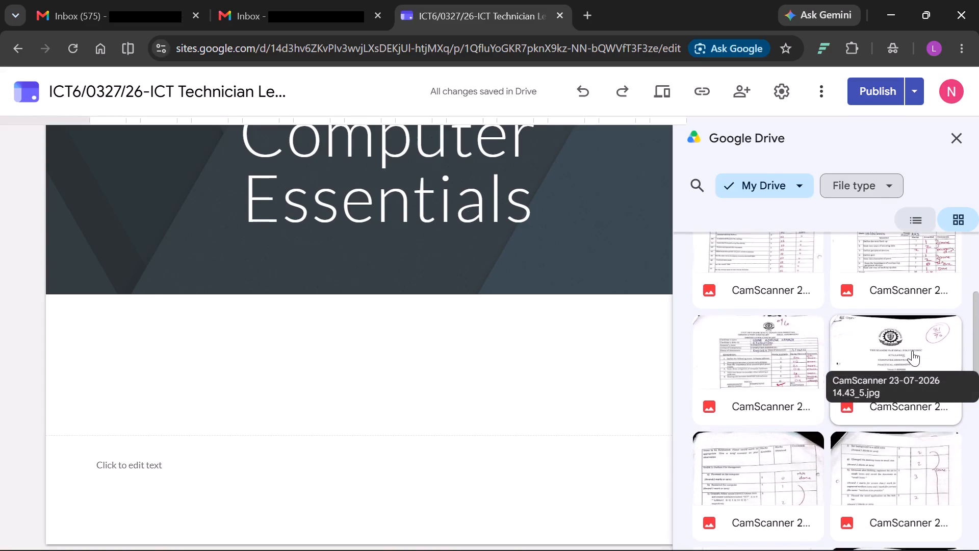
{"action": "scroll", "coordinate": [912, 350], "scroll_direction": "up", "scroll_amount": 2}
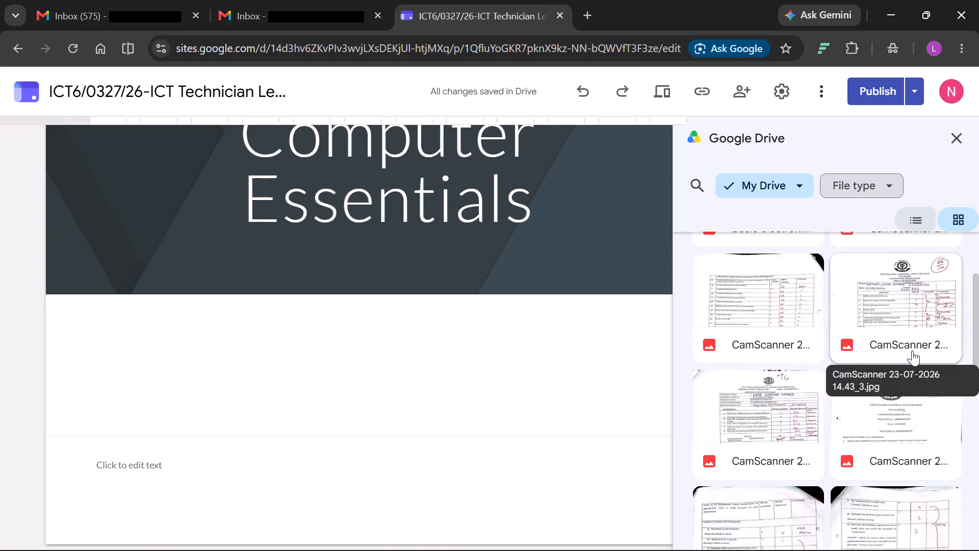
{"action": "scroll", "coordinate": [912, 350], "scroll_direction": "up", "scroll_amount": 3}
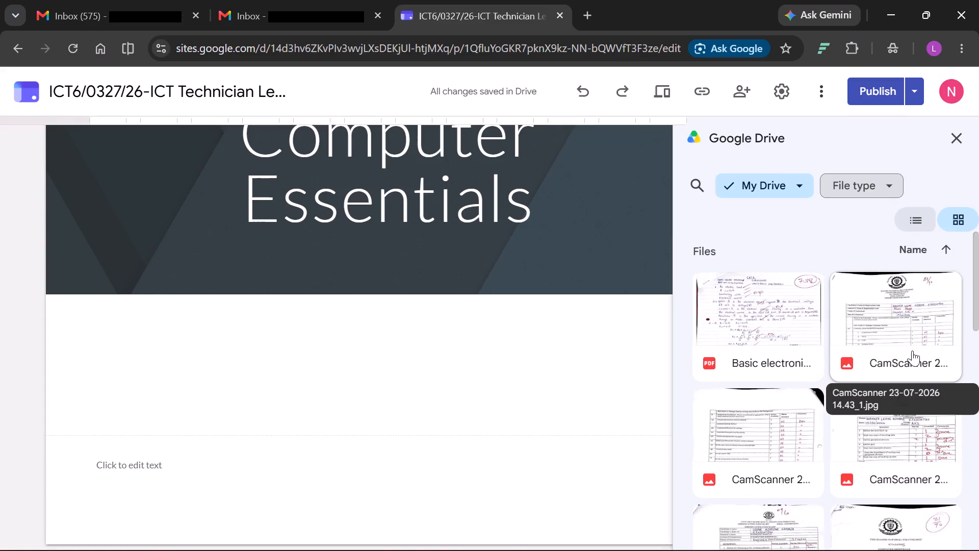
{"action": "scroll", "coordinate": [912, 350], "scroll_direction": "up", "scroll_amount": 1}
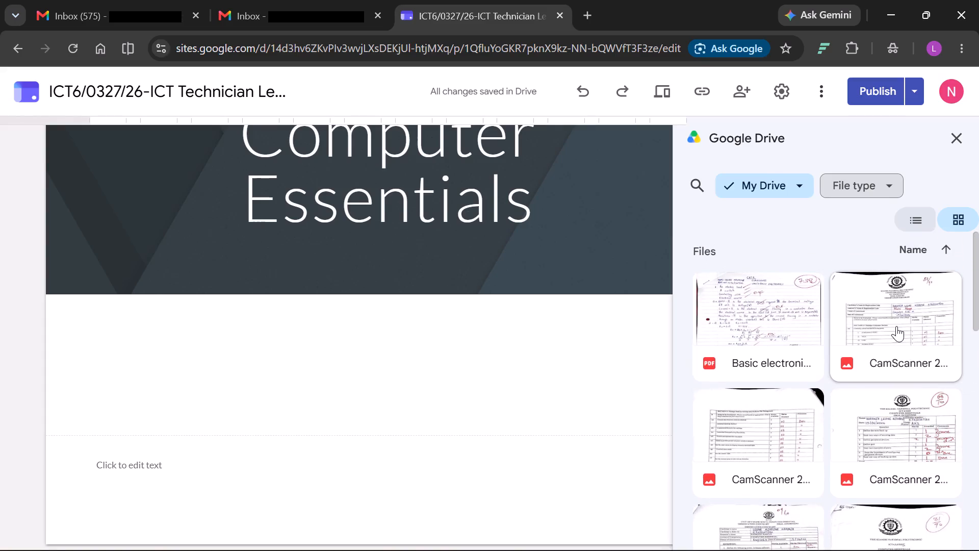
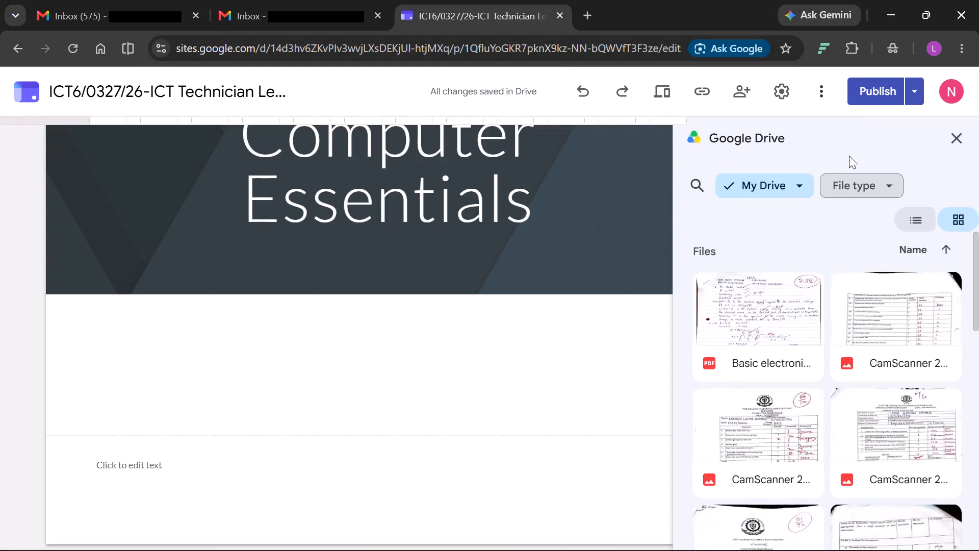
Close the Google Drive file browser and open the Computer Operations page under Module 1 to examine its inserted assessment scans.
{"action": "left_click", "coordinate": [948, 149]}
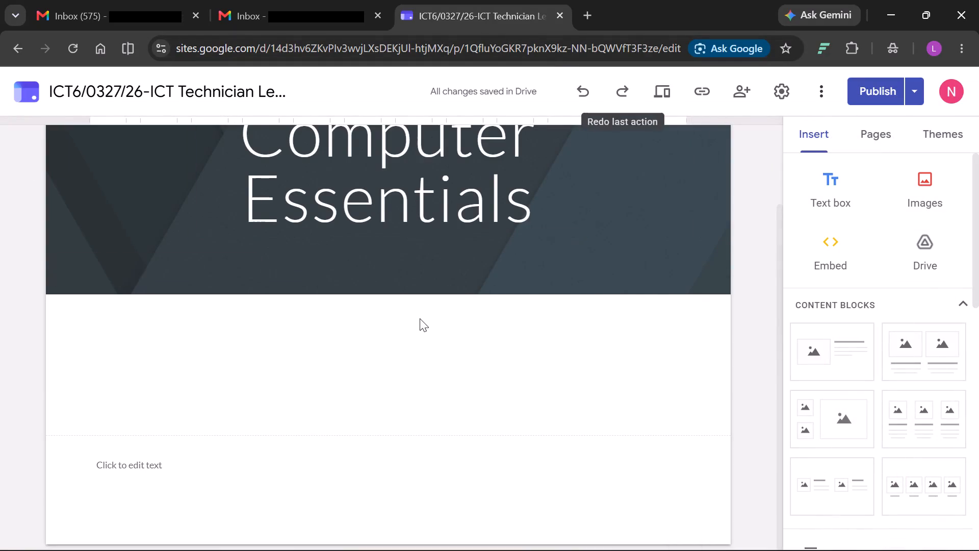
{"action": "scroll", "coordinate": [420, 318], "scroll_direction": "up", "scroll_amount": 4}
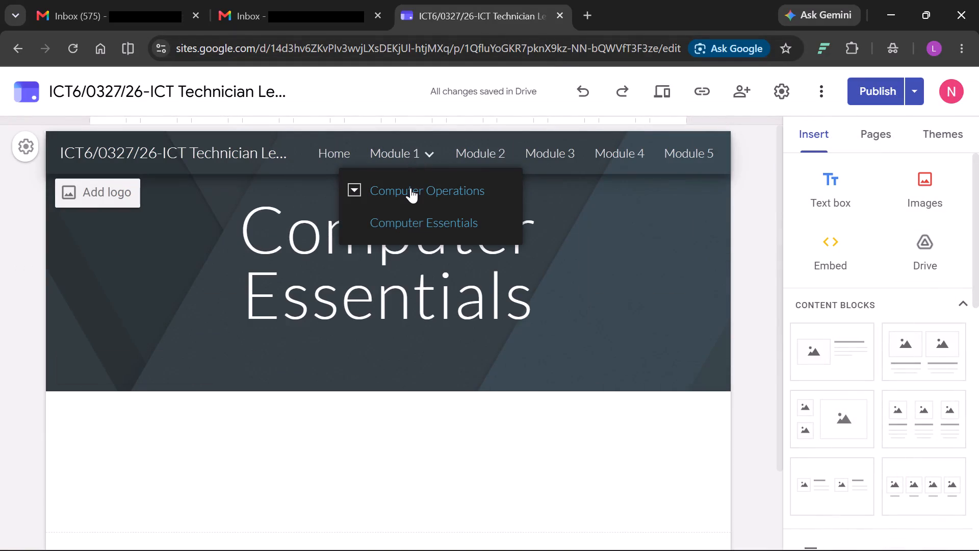
{"action": "left_click", "coordinate": [410, 188]}
{"action": "scroll", "coordinate": [359, 387], "scroll_direction": "down", "scroll_amount": 3}
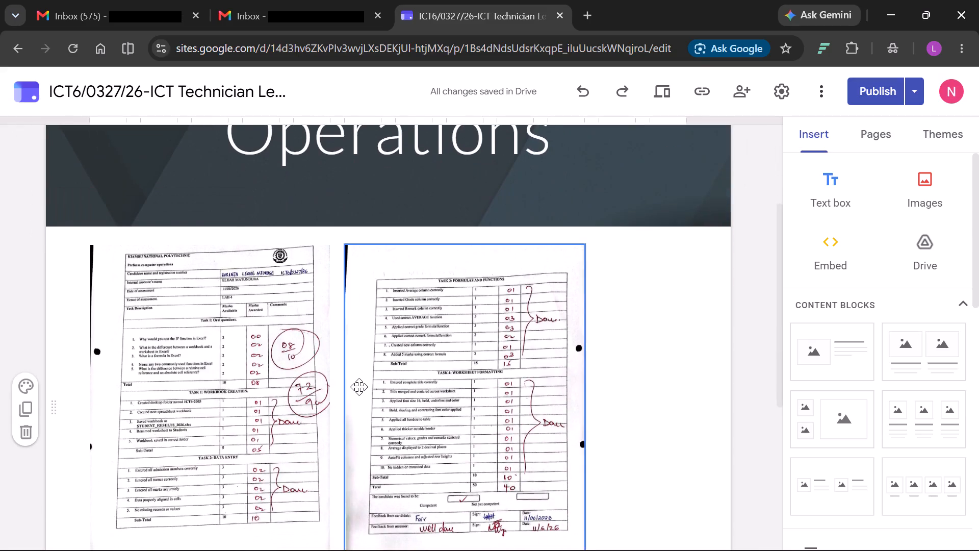
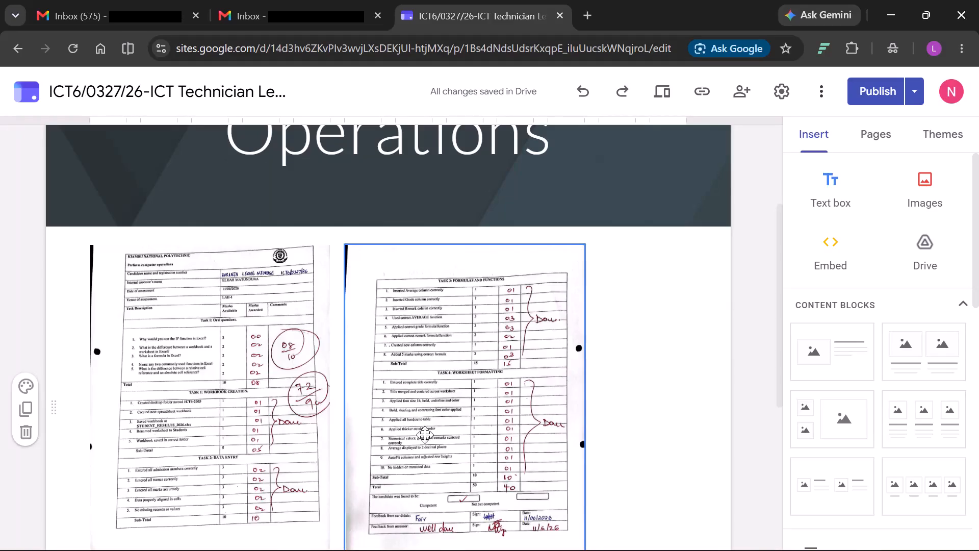
Return to the Computer Essentials page under Module 1.
{"action": "scroll", "coordinate": [650, 123], "scroll_direction": "up", "scroll_amount": 3}
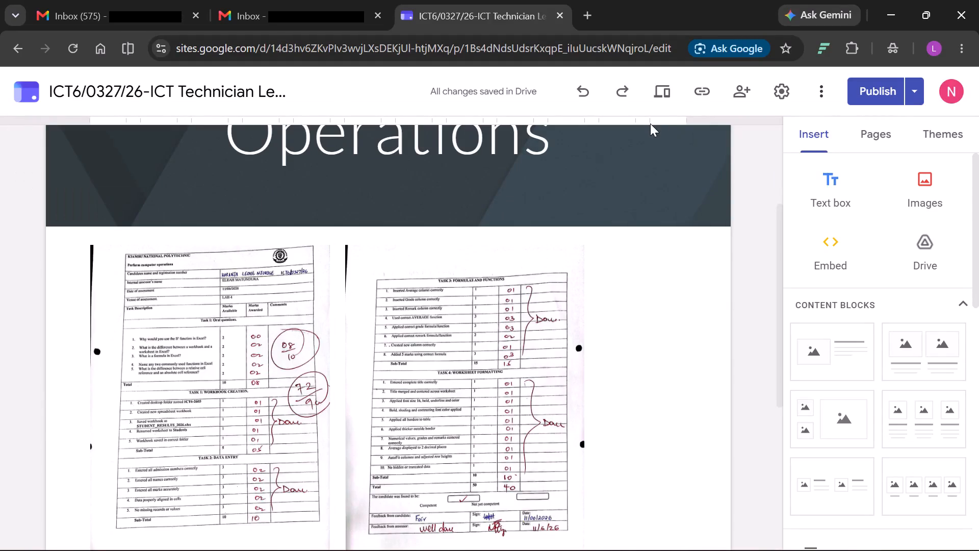
{"action": "scroll", "coordinate": [650, 123], "scroll_direction": "up", "scroll_amount": 6}
{"action": "scroll", "coordinate": [566, 137], "scroll_direction": "up", "scroll_amount": 5}
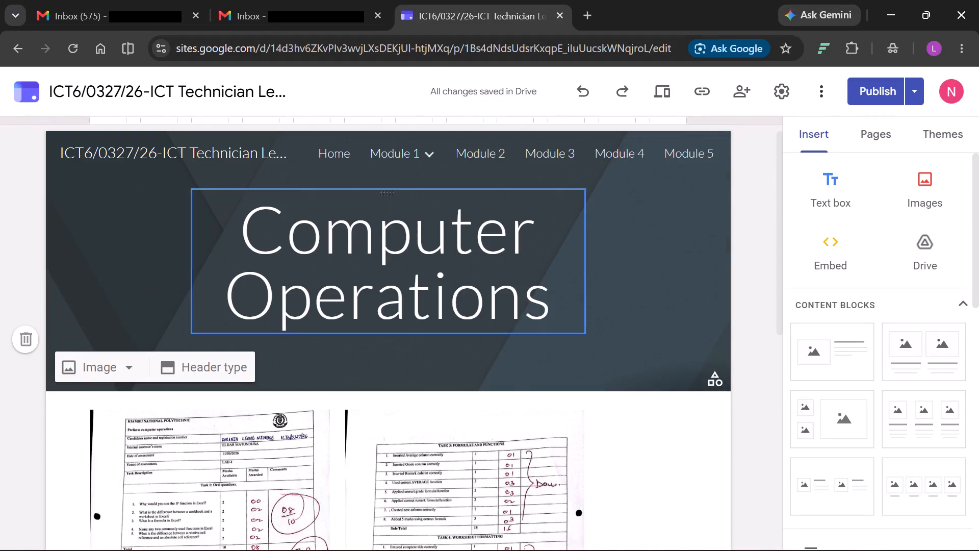
{"action": "left_click", "coordinate": [423, 216]}
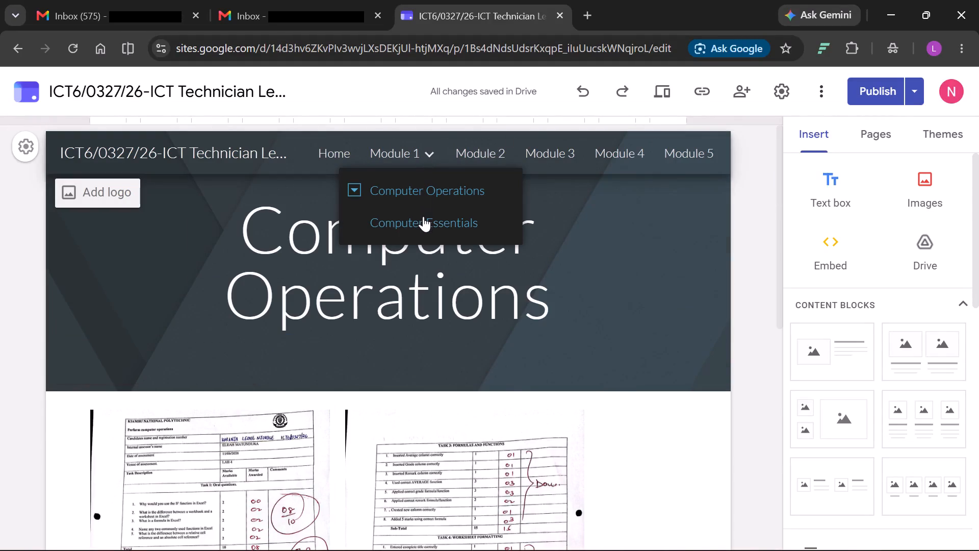
Insert the CAT 1 Essentials scan from My Drive into the Computer Essentials page below its header.
{"action": "left_click", "coordinate": [925, 253]}
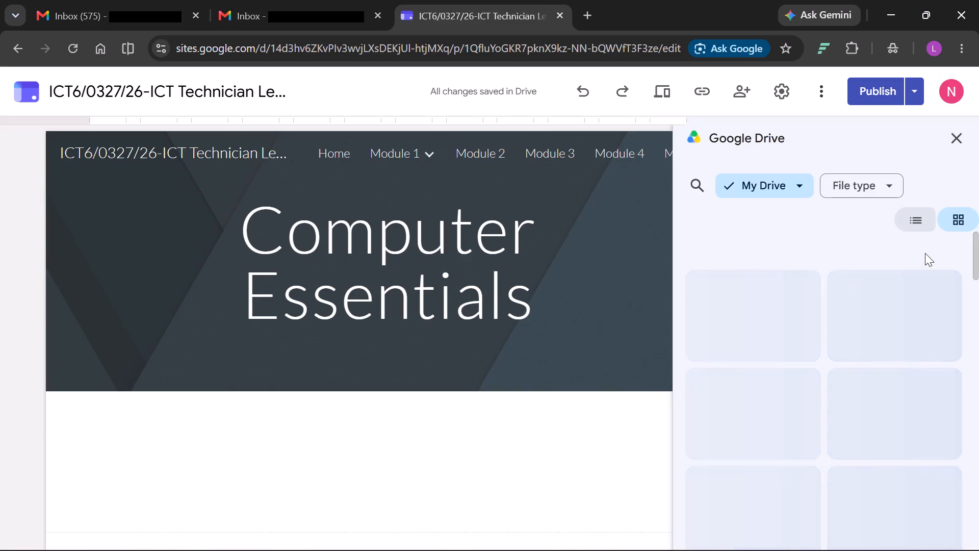
{"action": "scroll", "coordinate": [770, 252], "scroll_direction": "down", "scroll_amount": 1}
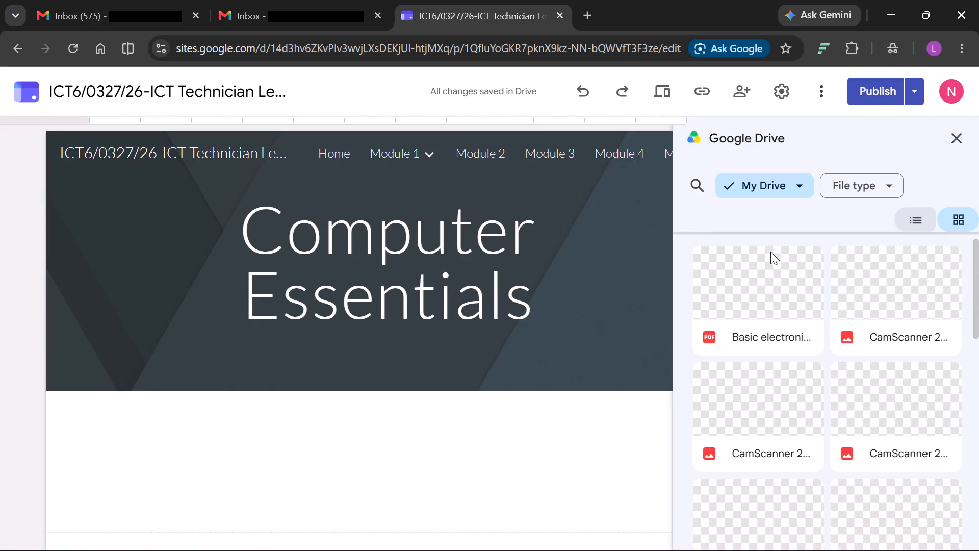
{"action": "scroll", "coordinate": [770, 252], "scroll_direction": "down", "scroll_amount": 1}
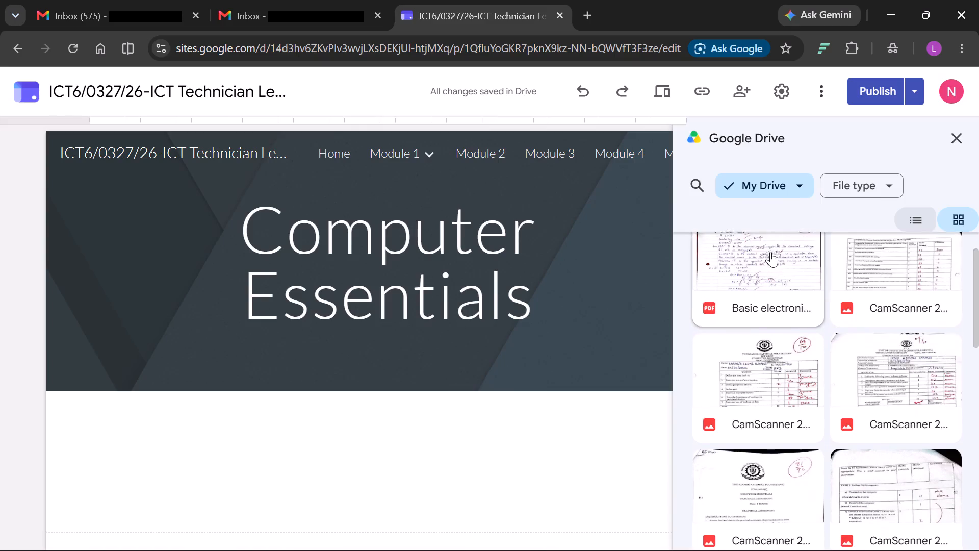
{"action": "scroll", "coordinate": [770, 252], "scroll_direction": "down", "scroll_amount": 2}
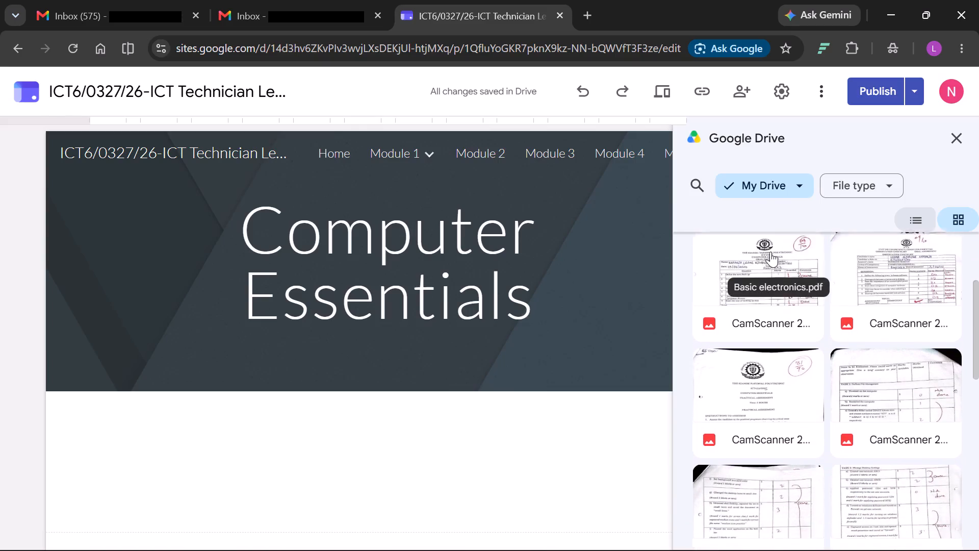
{"action": "scroll", "coordinate": [770, 252], "scroll_direction": "down", "scroll_amount": 4}
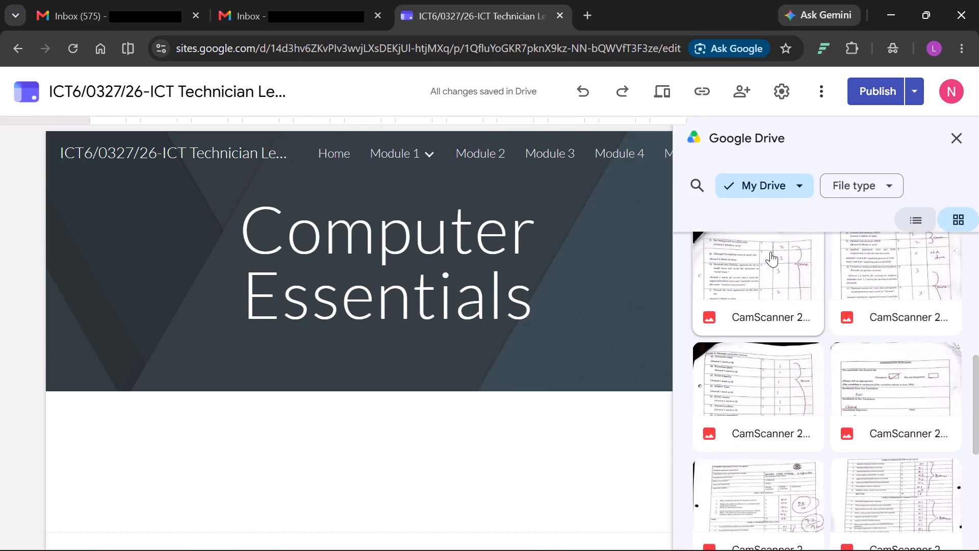
{"action": "scroll", "coordinate": [770, 252], "scroll_direction": "down", "scroll_amount": 2}
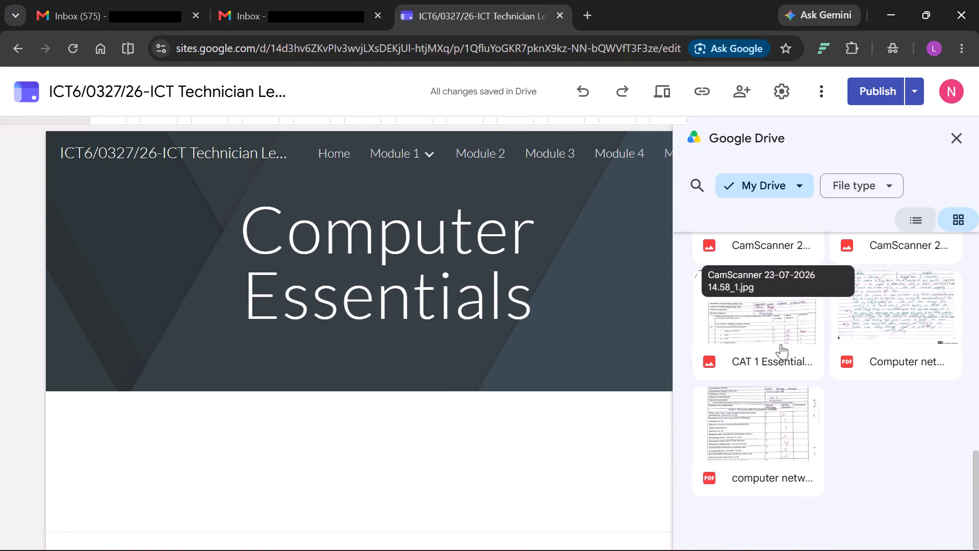
{"action": "left_click", "coordinate": [781, 343]}
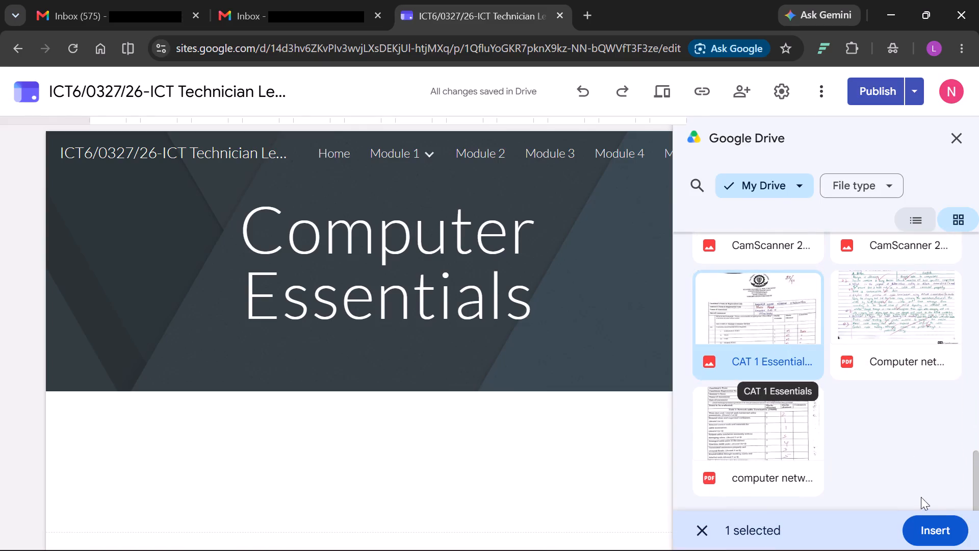
{"action": "left_click", "coordinate": [932, 528]}
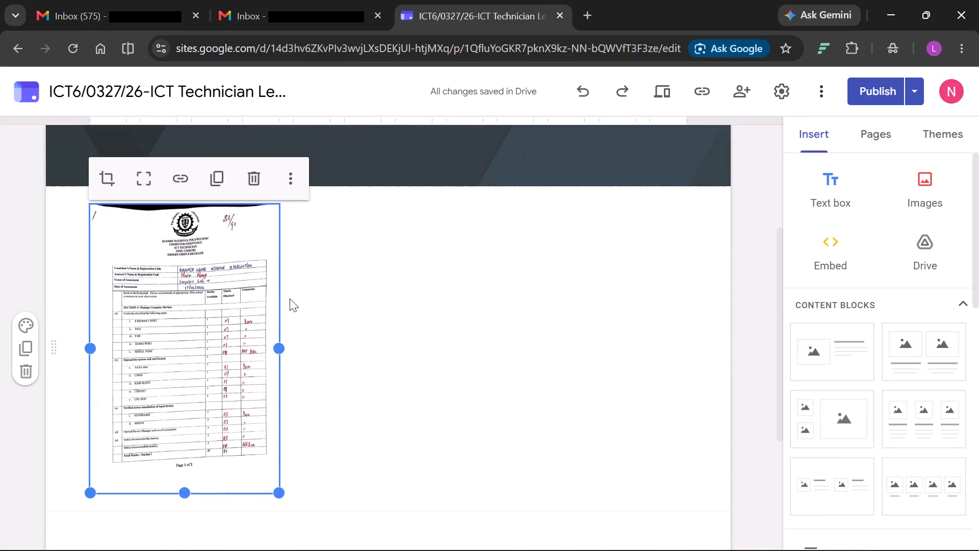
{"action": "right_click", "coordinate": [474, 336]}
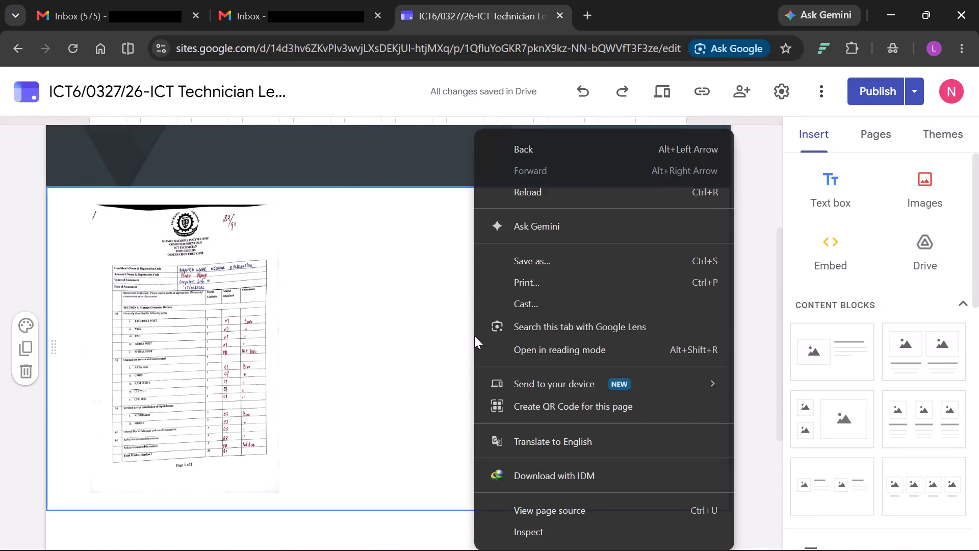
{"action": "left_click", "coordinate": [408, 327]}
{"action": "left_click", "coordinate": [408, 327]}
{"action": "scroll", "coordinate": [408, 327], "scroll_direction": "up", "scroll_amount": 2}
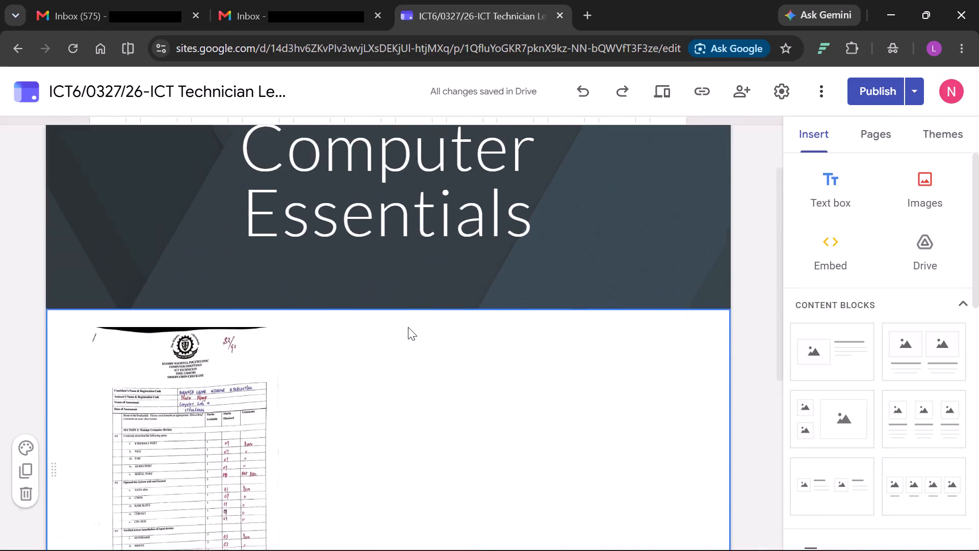
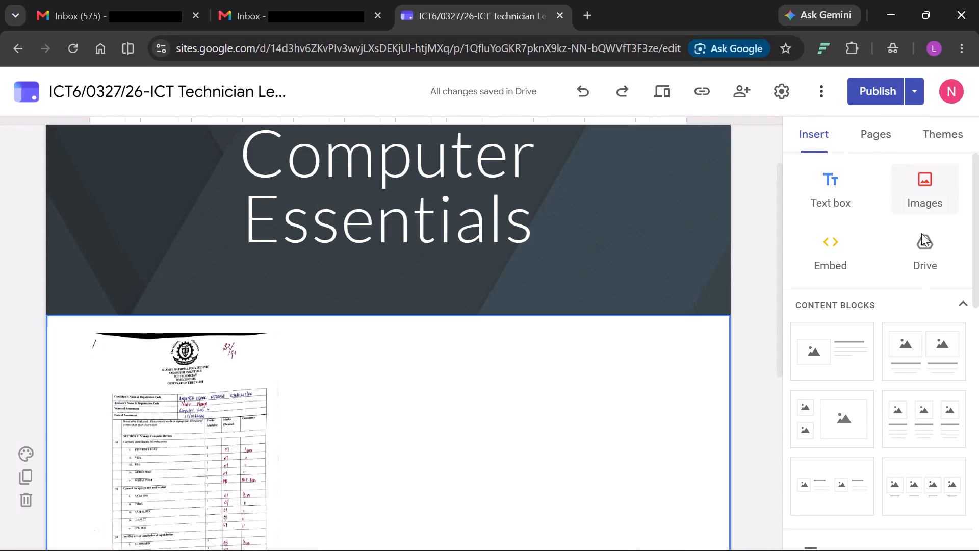
Insert the first CamScanner image in My Drive, page 2 of the observation checklist, into the Computer Essentials page.
{"action": "left_click", "coordinate": [934, 268]}
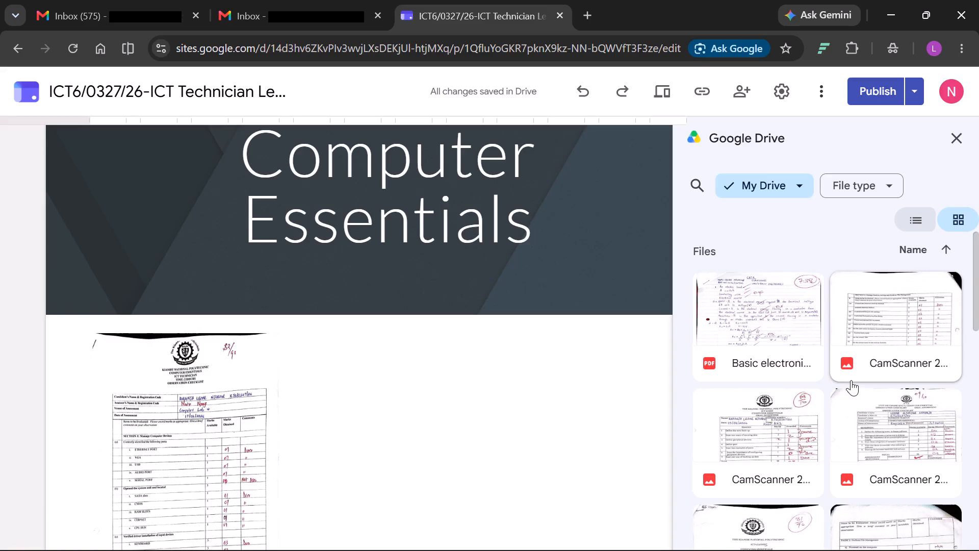
{"action": "scroll", "coordinate": [851, 380], "scroll_direction": "down", "scroll_amount": 9}
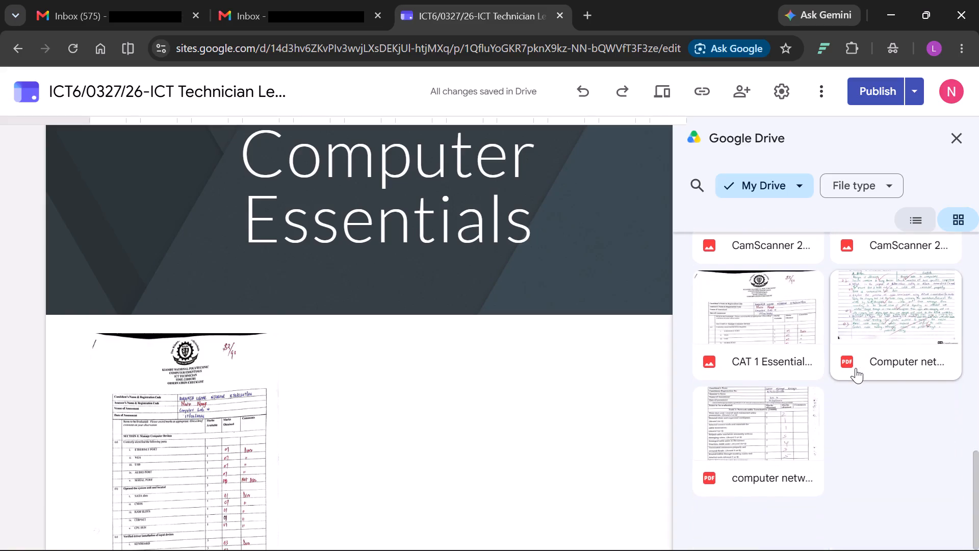
{"action": "scroll", "coordinate": [856, 368], "scroll_direction": "down", "scroll_amount": 1}
{"action": "scroll", "coordinate": [856, 368], "scroll_direction": "up", "scroll_amount": 1}
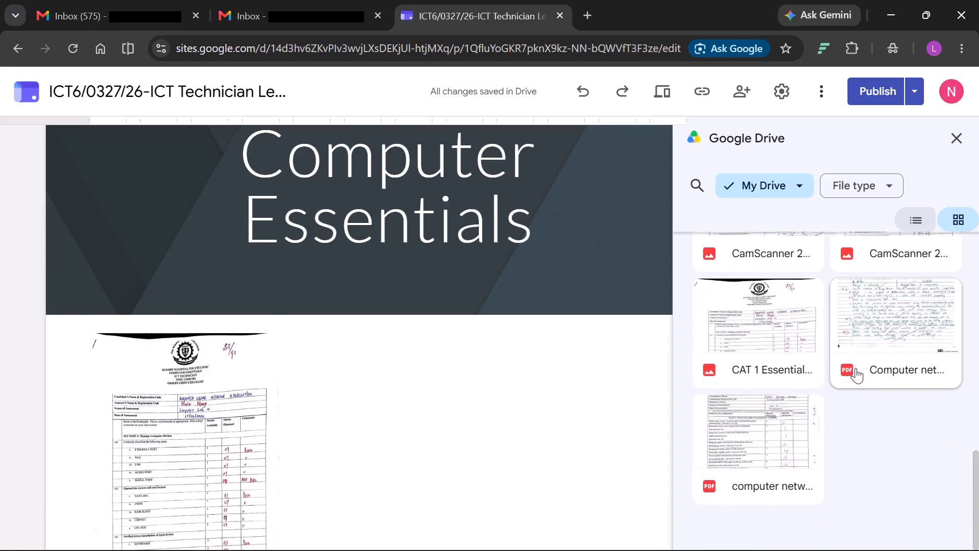
{"action": "scroll", "coordinate": [856, 368], "scroll_direction": "up", "scroll_amount": 1}
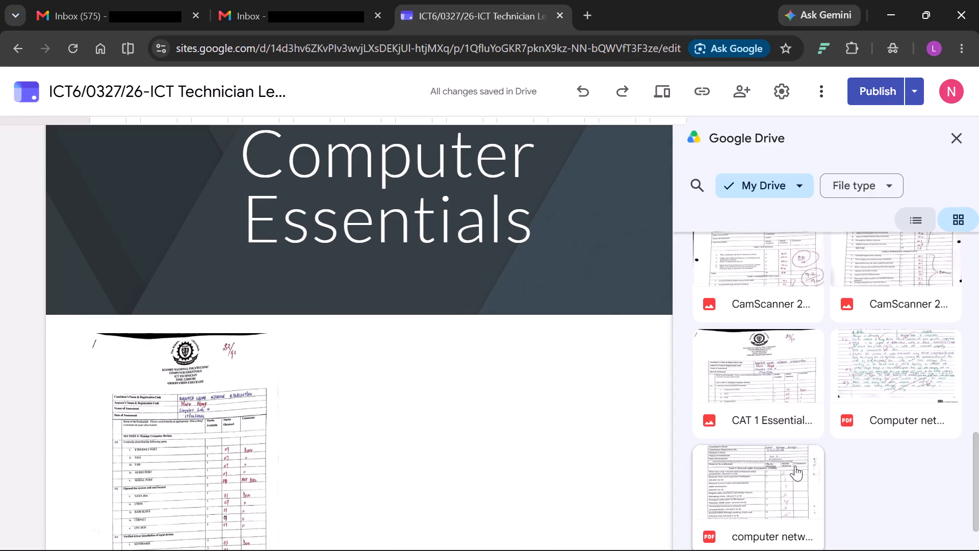
{"action": "scroll", "coordinate": [841, 350], "scroll_direction": "up", "scroll_amount": 1}
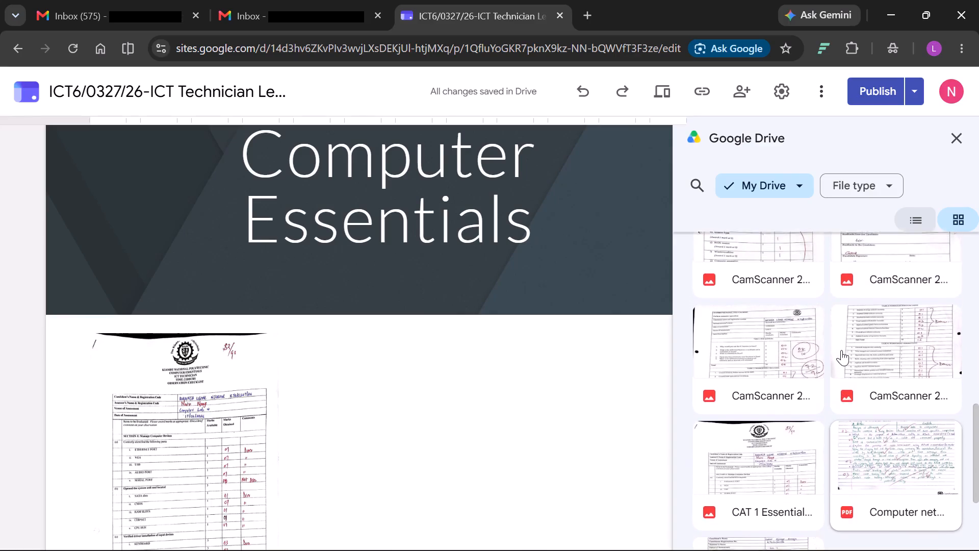
{"action": "scroll", "coordinate": [841, 350], "scroll_direction": "up", "scroll_amount": 1}
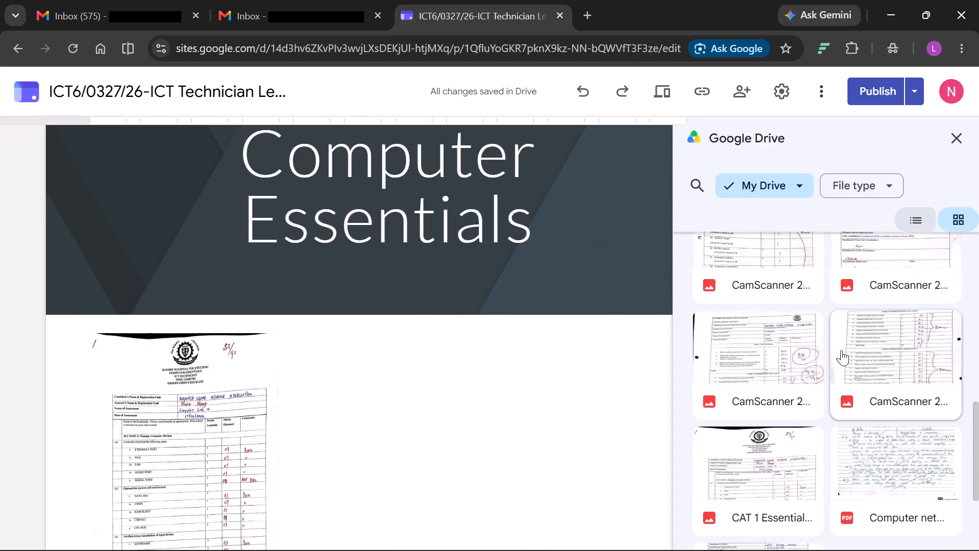
{"action": "scroll", "coordinate": [841, 350], "scroll_direction": "up", "scroll_amount": 2}
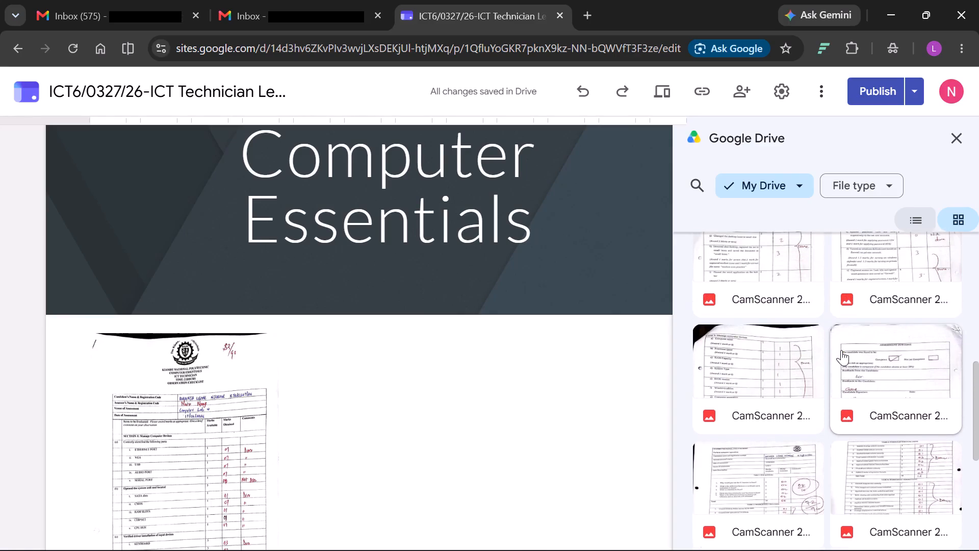
{"action": "scroll", "coordinate": [841, 350], "scroll_direction": "up", "scroll_amount": 2}
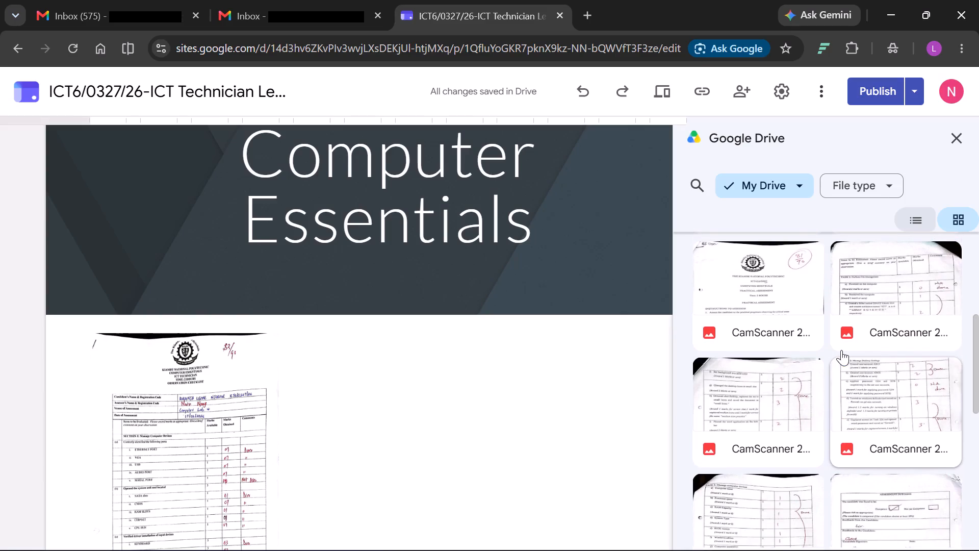
{"action": "scroll", "coordinate": [841, 350], "scroll_direction": "up", "scroll_amount": 3}
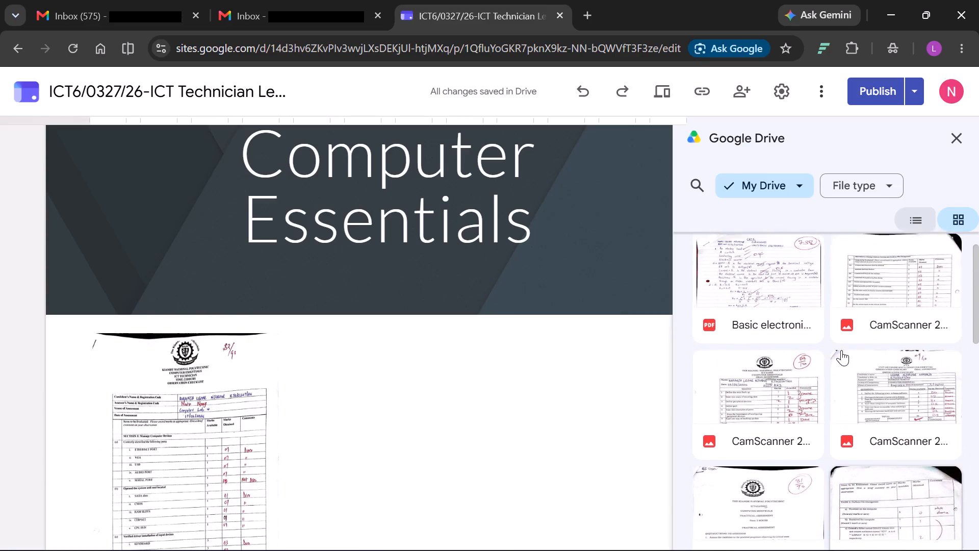
{"action": "scroll", "coordinate": [841, 350], "scroll_direction": "up", "scroll_amount": 2}
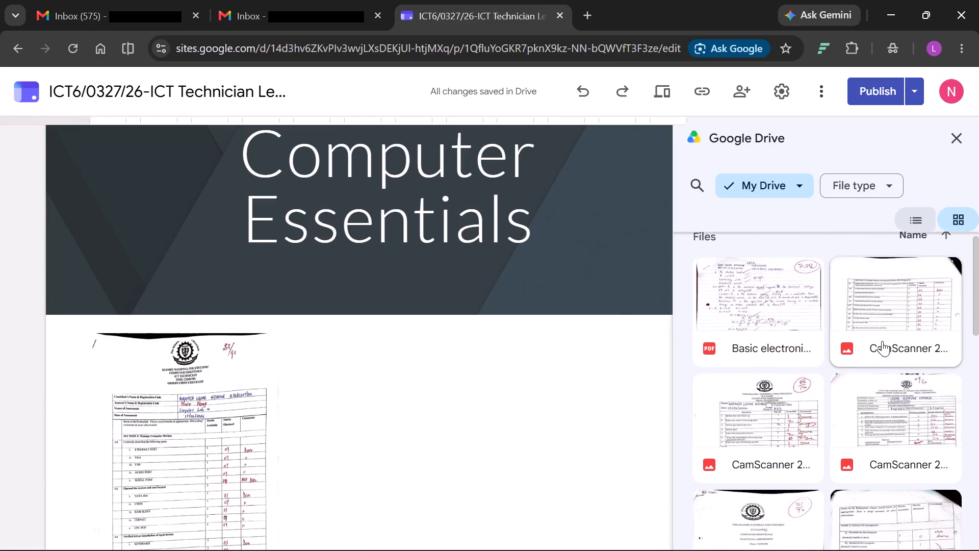
{"action": "left_click", "coordinate": [893, 339]}
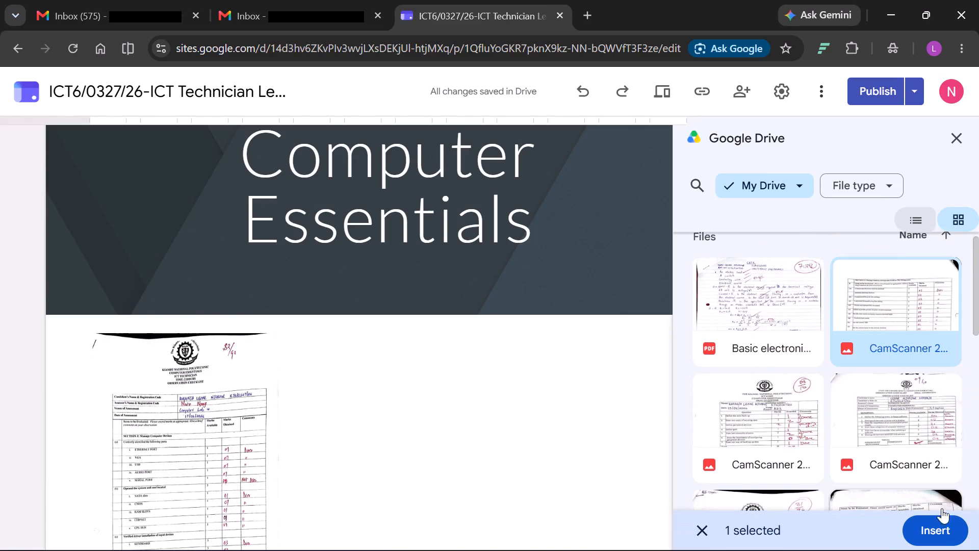
{"action": "left_click", "coordinate": [939, 523]}
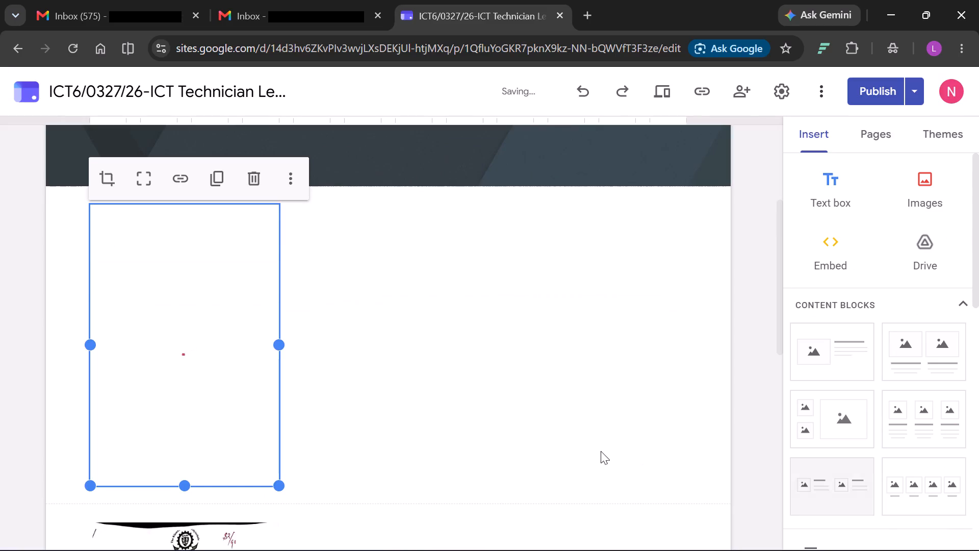
Arrange both checklist scans side by side in the section below the header, with page 1 left of page 2.
{"action": "left_click_drag", "start_coordinate": [222, 331], "coordinate": [457, 427]}
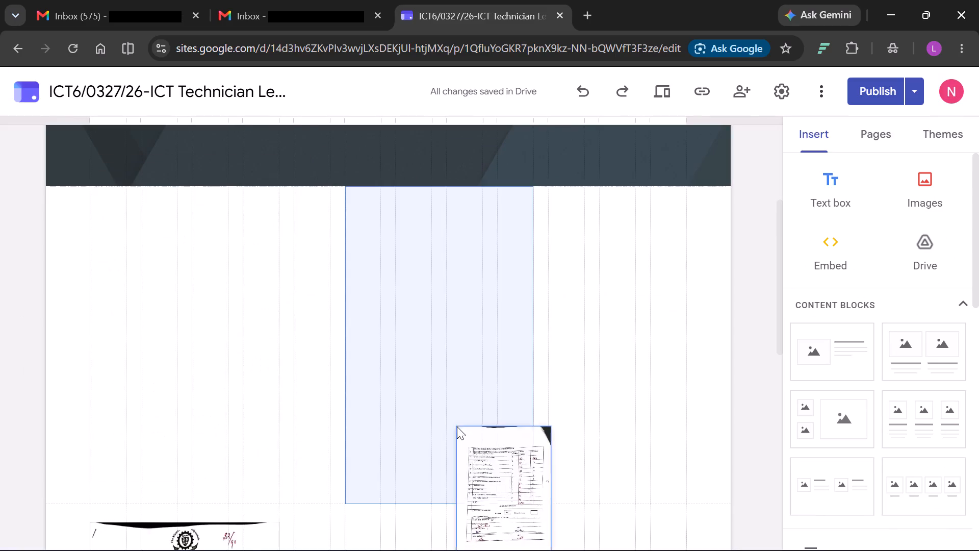
{"action": "left_click_drag", "start_coordinate": [184, 542], "coordinate": [189, 346]}
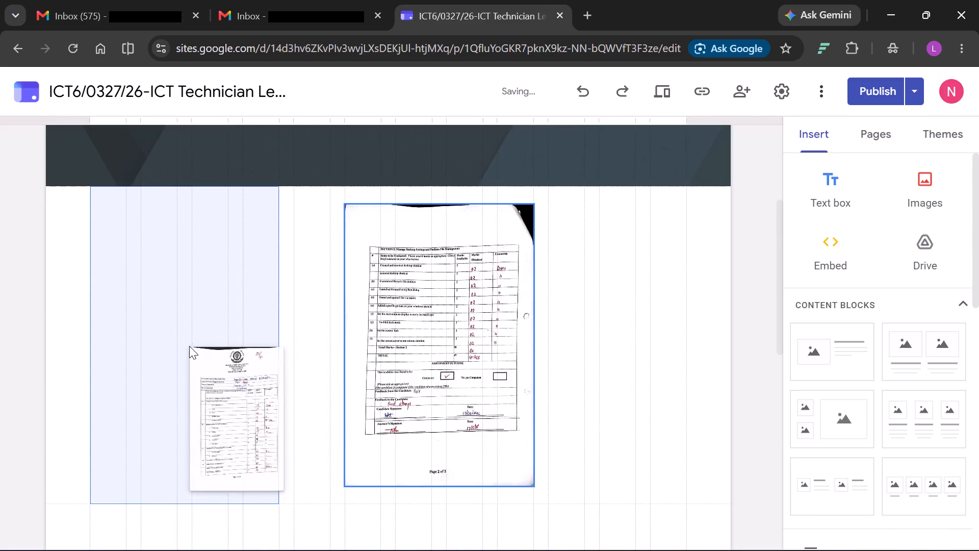
{"action": "left_click_drag", "start_coordinate": [189, 346], "coordinate": [174, 330]}
Adjust the crop zoom of the page 2 scan so it is only slightly enlarged within its frame.
{"action": "scroll", "coordinate": [325, 329], "scroll_direction": "down", "scroll_amount": 2}
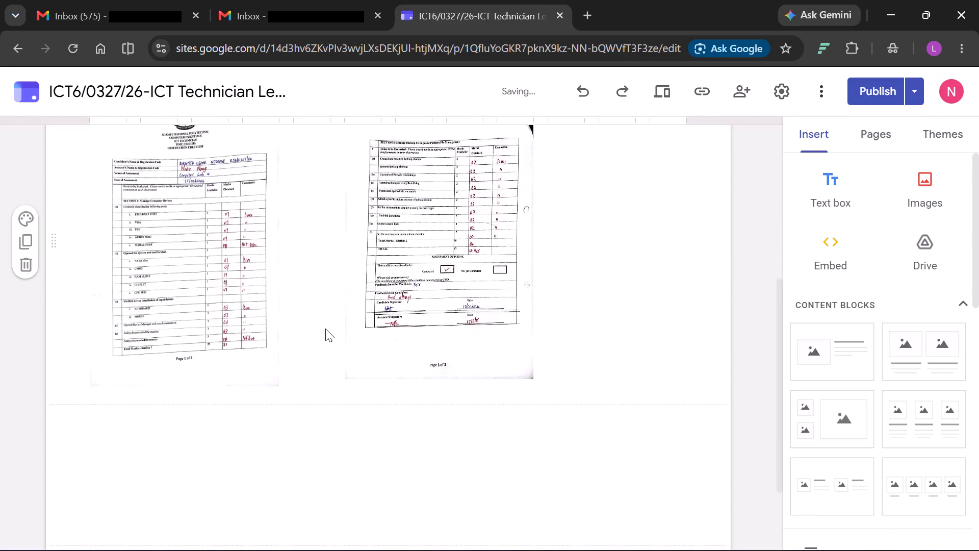
{"action": "scroll", "coordinate": [325, 329], "scroll_direction": "down", "scroll_amount": 3}
{"action": "scroll", "coordinate": [325, 329], "scroll_direction": "up", "scroll_amount": 1}
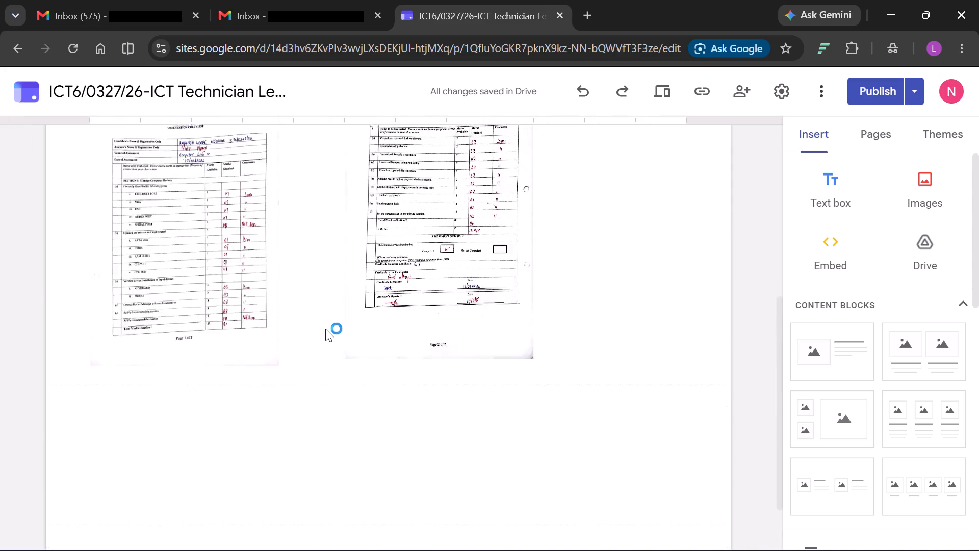
{"action": "scroll", "coordinate": [325, 329], "scroll_direction": "up", "scroll_amount": 2}
{"action": "double_click", "coordinate": [381, 325]}
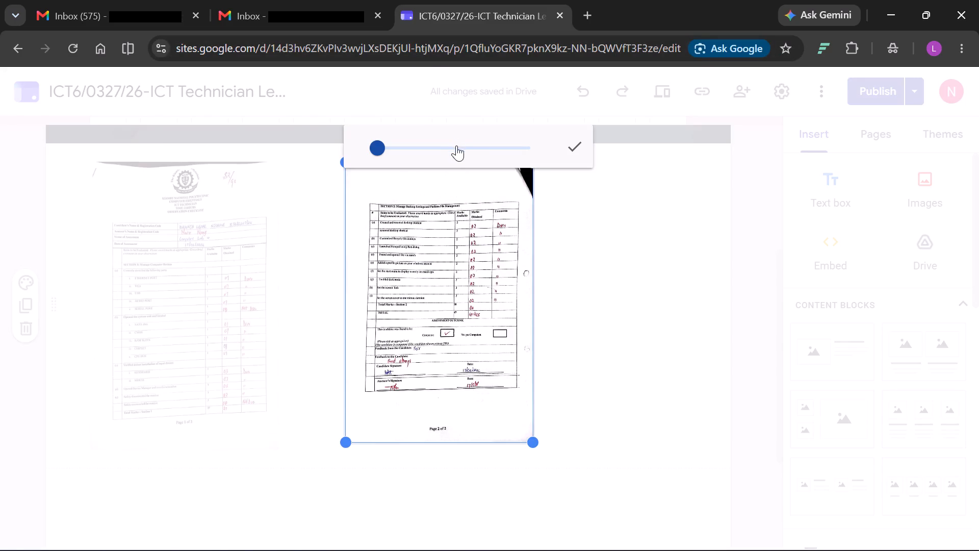
{"action": "left_click", "coordinate": [456, 145]}
{"action": "left_click", "coordinate": [435, 143]}
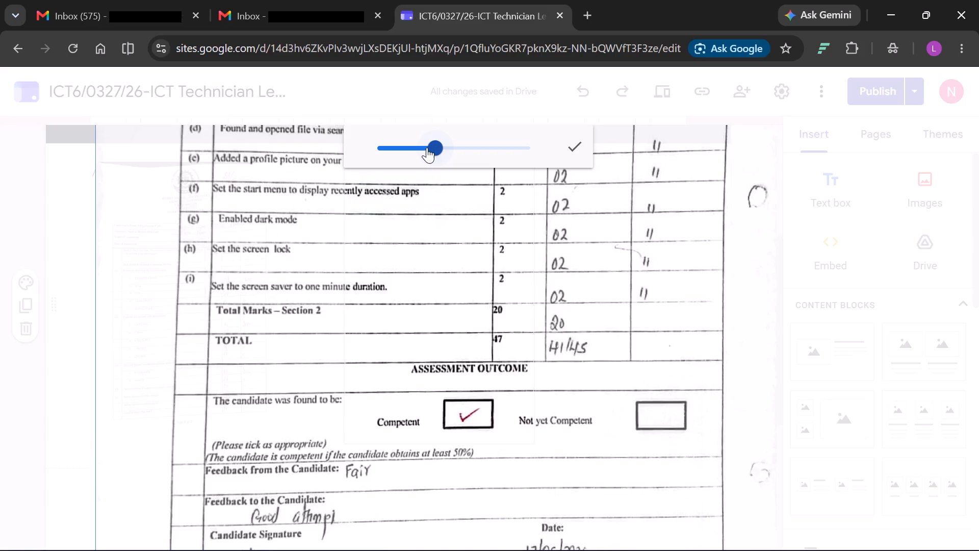
{"action": "left_click", "coordinate": [411, 150]}
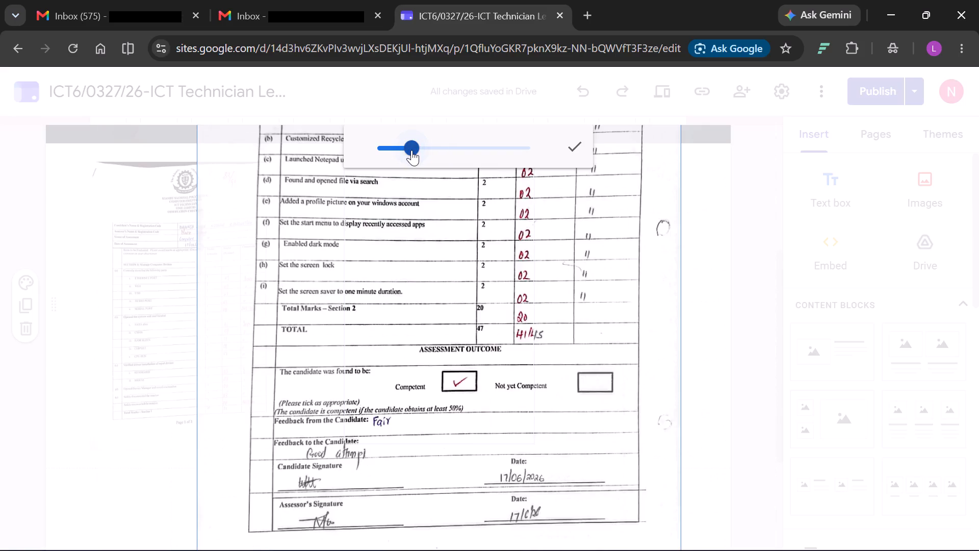
{"action": "left_click", "coordinate": [380, 147]}
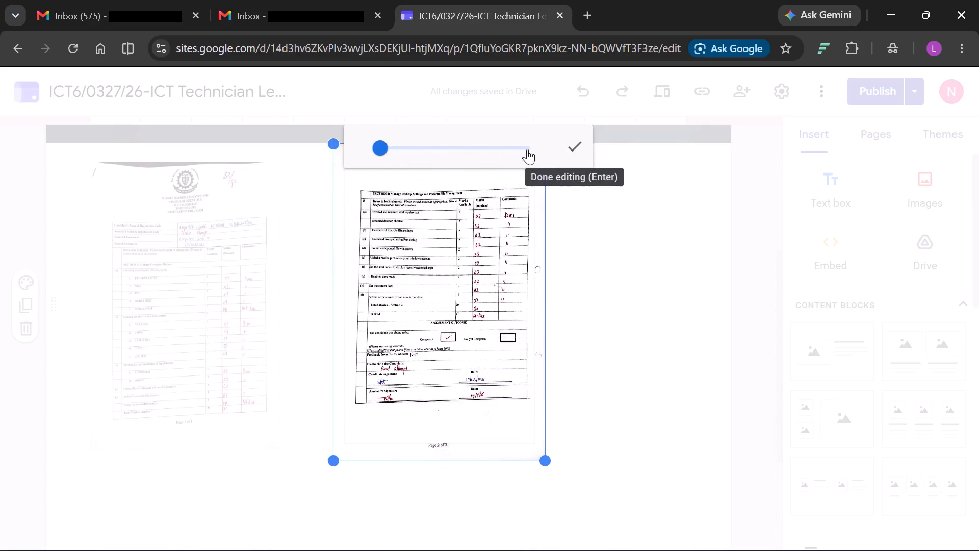
{"action": "left_click", "coordinate": [577, 142]}
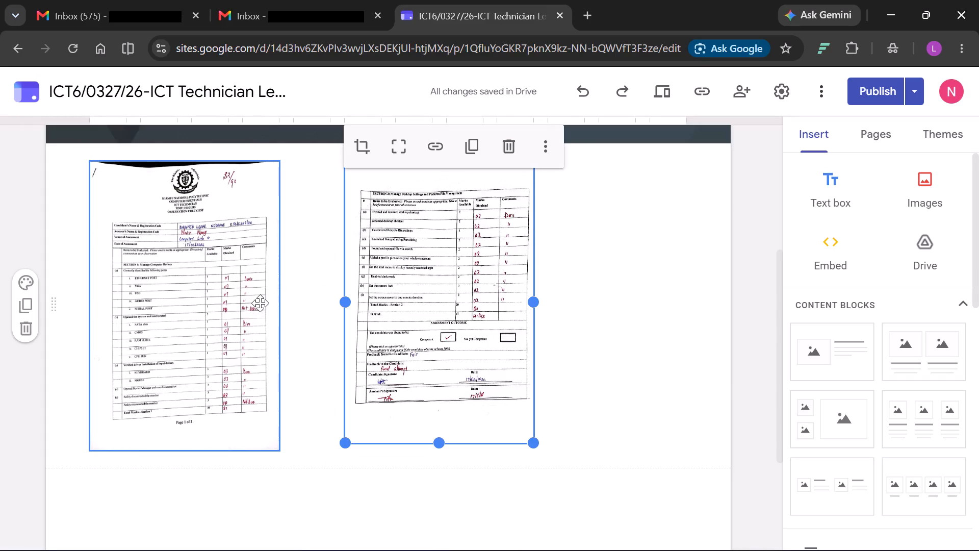
Widen the page 1 scan until its edge nearly reaches the page 2 scan.
{"action": "left_click", "coordinate": [227, 302]}
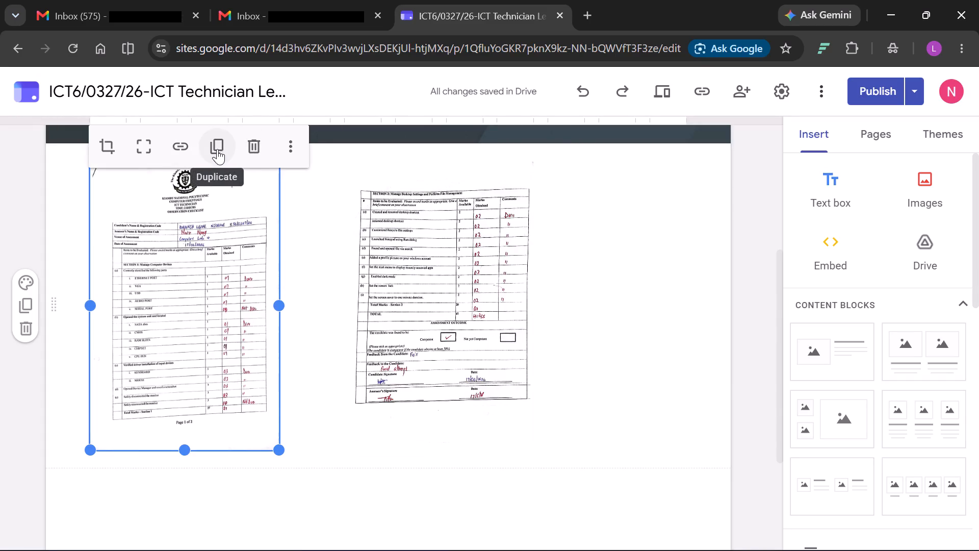
{"action": "left_click_drag", "start_coordinate": [285, 305], "coordinate": [326, 302]}
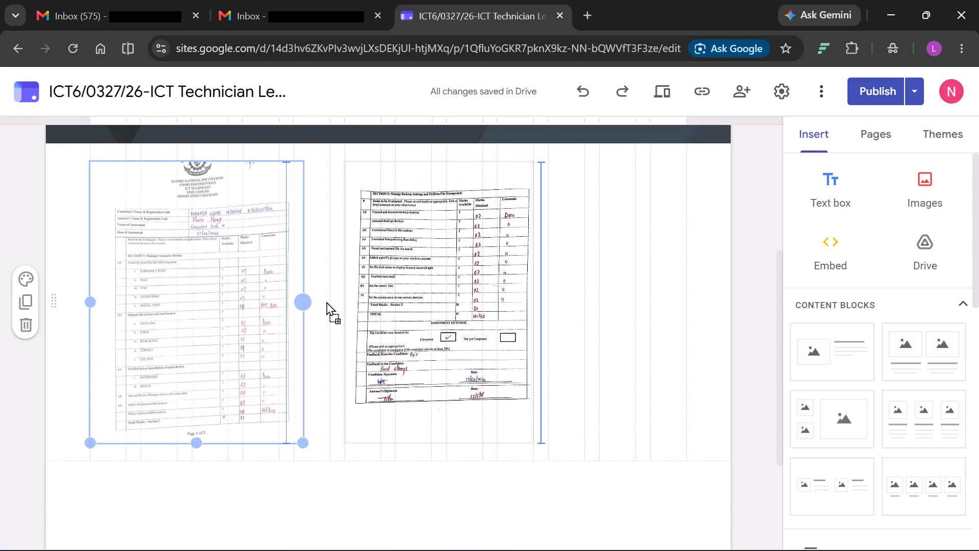
{"action": "left_click_drag", "start_coordinate": [326, 302], "coordinate": [331, 290]}
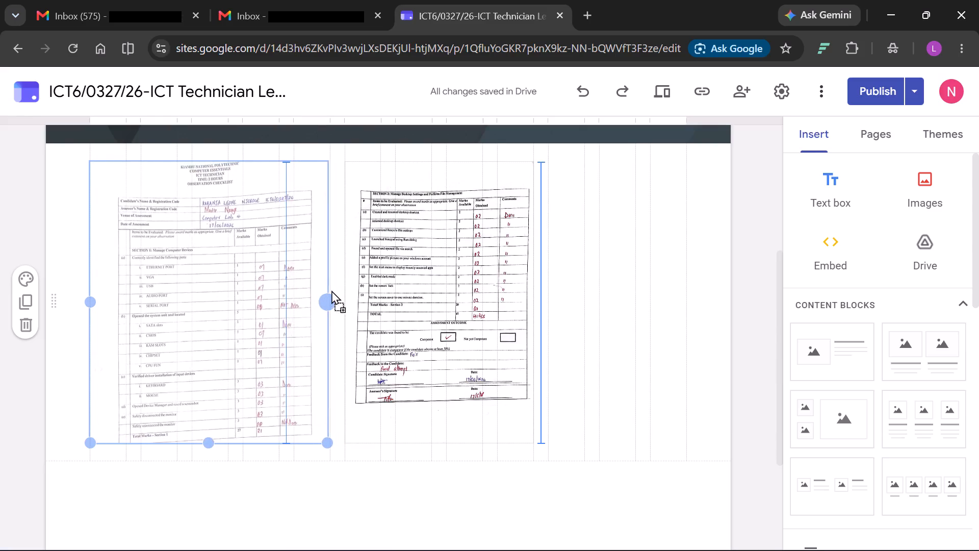
{"action": "left_click_drag", "start_coordinate": [331, 290], "coordinate": [316, 272]}
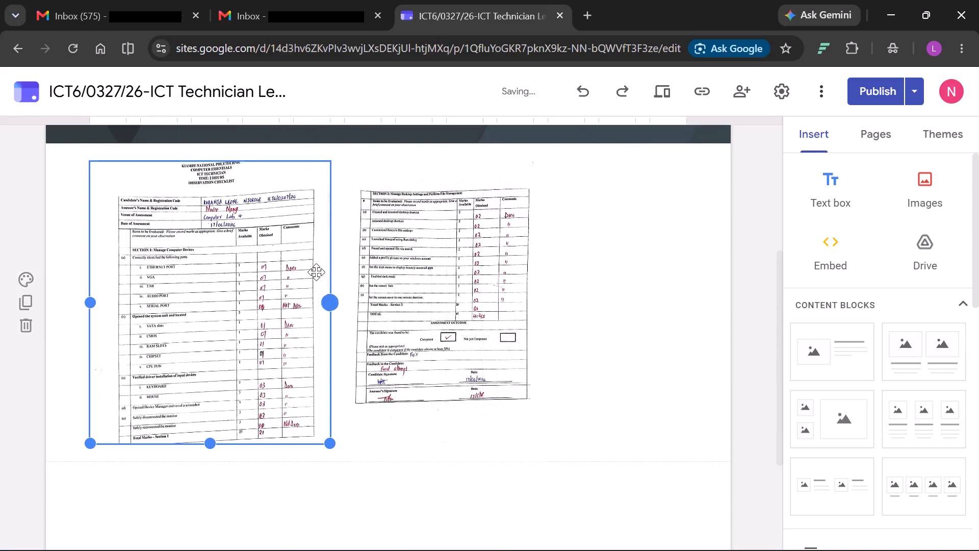
Widen the page 2 scan to match the page 1 scan and shift it right to leave a gap between them.
{"action": "left_click", "coordinate": [402, 293]}
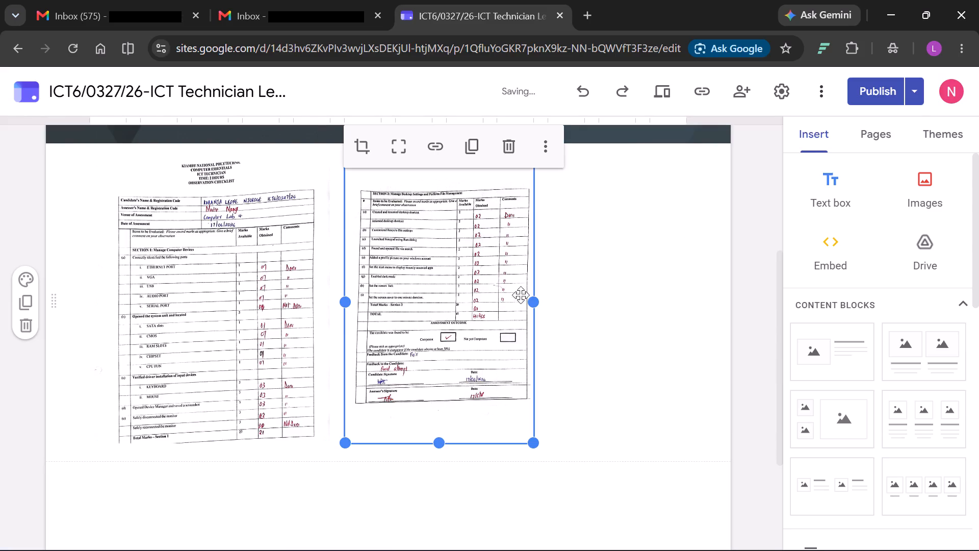
{"action": "left_click_drag", "start_coordinate": [538, 304], "coordinate": [570, 305]}
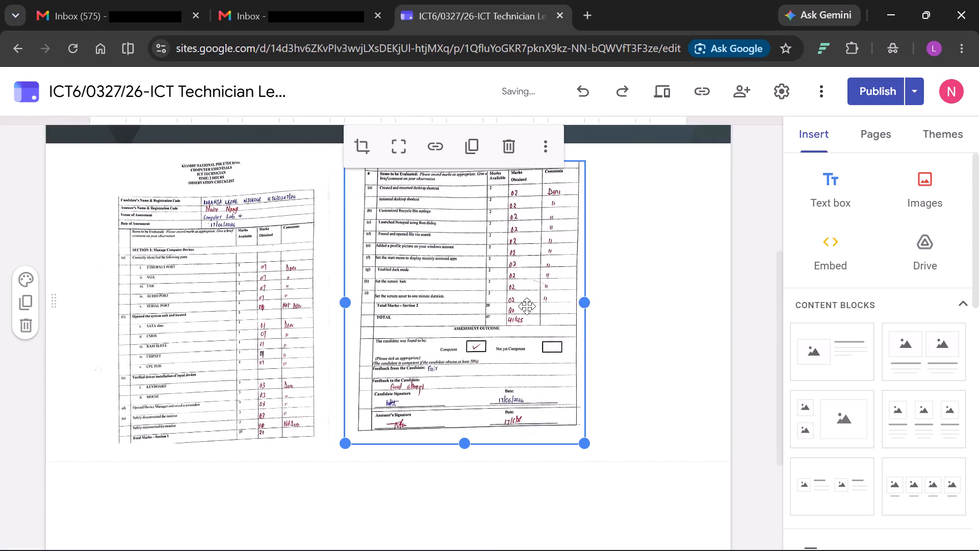
{"action": "left_click_drag", "start_coordinate": [524, 309], "coordinate": [527, 288]}
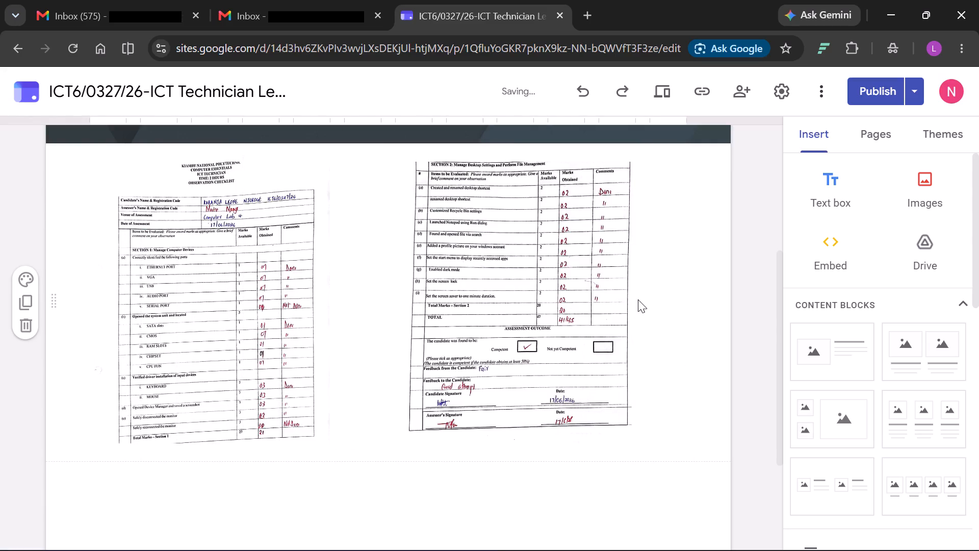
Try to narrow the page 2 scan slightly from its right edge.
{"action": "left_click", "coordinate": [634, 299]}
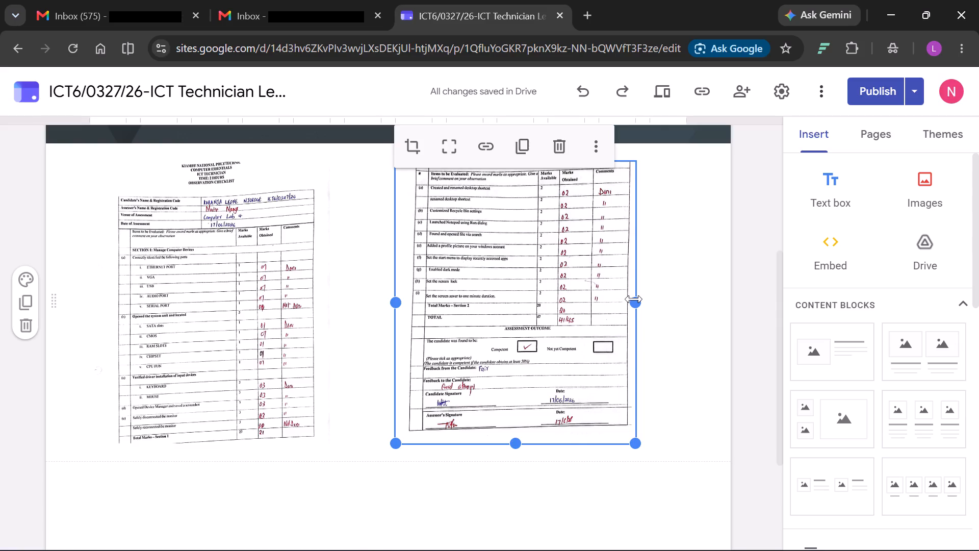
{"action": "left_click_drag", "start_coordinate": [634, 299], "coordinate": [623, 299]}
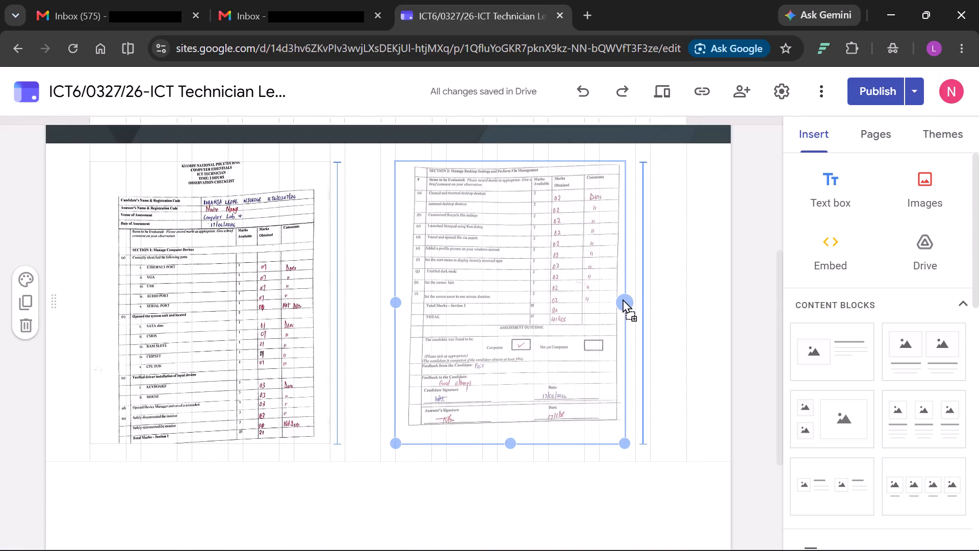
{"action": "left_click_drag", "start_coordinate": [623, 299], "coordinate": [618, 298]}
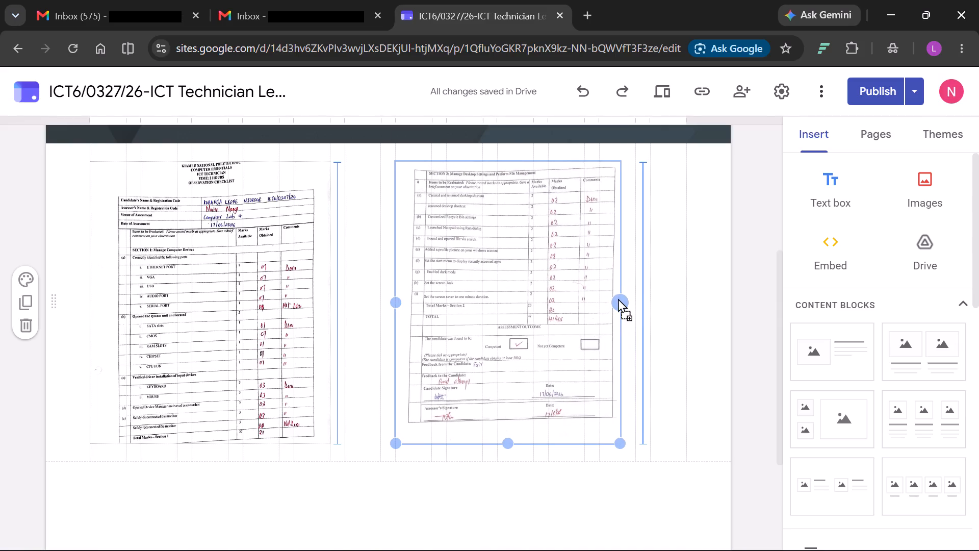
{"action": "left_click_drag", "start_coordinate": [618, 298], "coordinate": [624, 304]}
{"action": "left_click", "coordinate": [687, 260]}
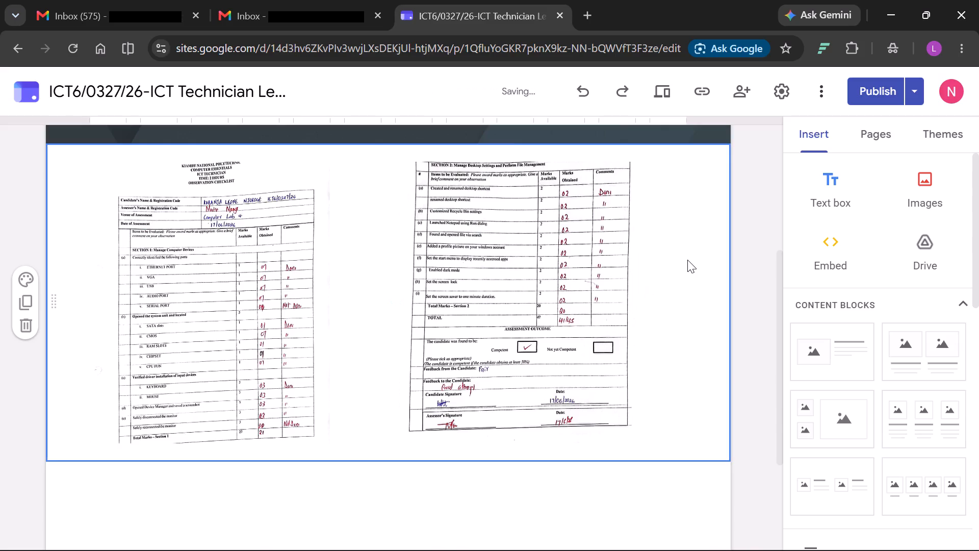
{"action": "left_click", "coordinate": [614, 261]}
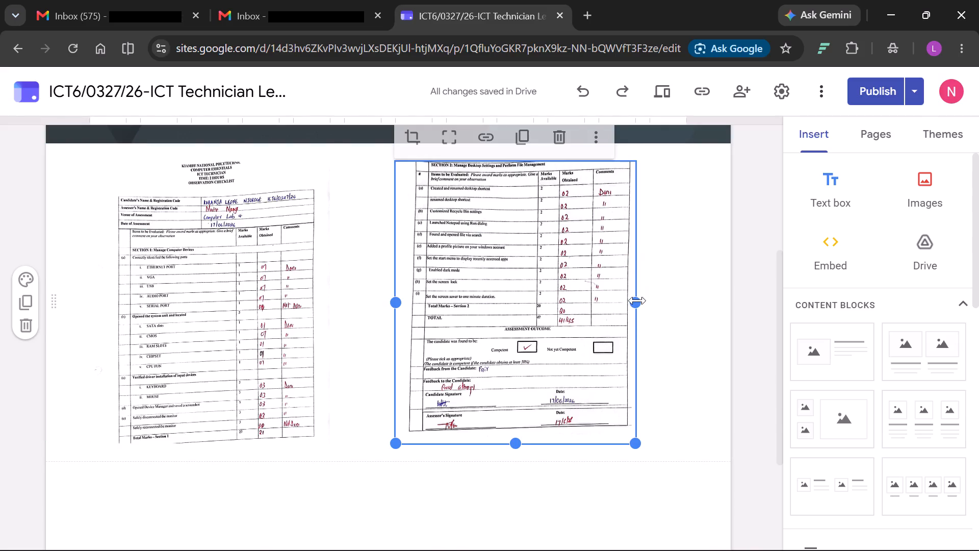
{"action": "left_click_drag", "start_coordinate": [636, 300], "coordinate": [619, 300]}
Narrow the page 2 scan from its right edge to about four-fifths of its width.
{"action": "left_click_drag", "start_coordinate": [633, 300], "coordinate": [619, 302]}
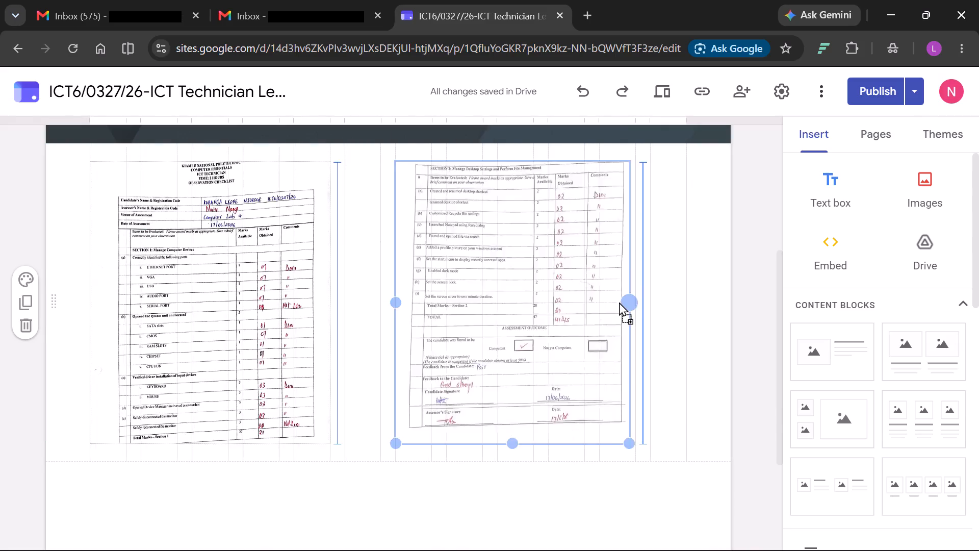
{"action": "left_click_drag", "start_coordinate": [619, 302], "coordinate": [617, 303]}
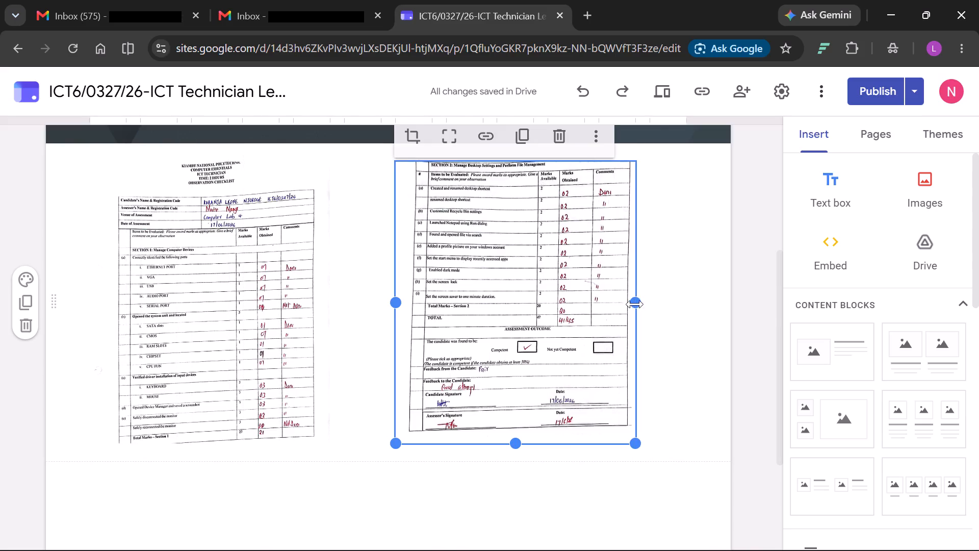
{"action": "left_click_drag", "start_coordinate": [633, 302], "coordinate": [580, 302]}
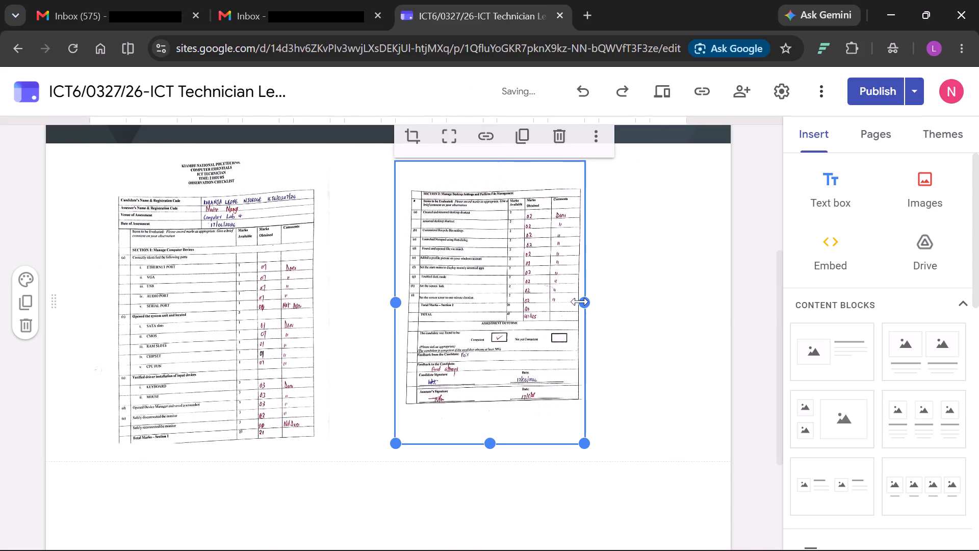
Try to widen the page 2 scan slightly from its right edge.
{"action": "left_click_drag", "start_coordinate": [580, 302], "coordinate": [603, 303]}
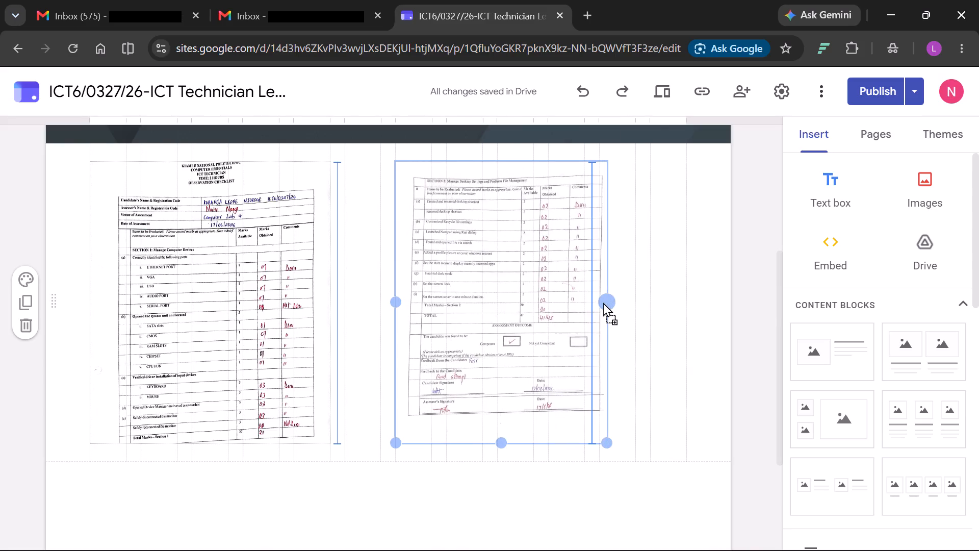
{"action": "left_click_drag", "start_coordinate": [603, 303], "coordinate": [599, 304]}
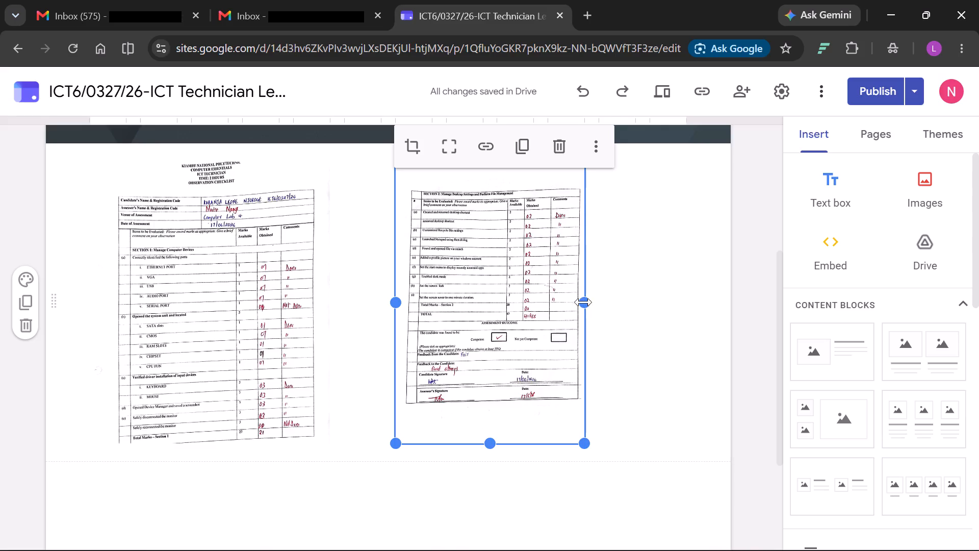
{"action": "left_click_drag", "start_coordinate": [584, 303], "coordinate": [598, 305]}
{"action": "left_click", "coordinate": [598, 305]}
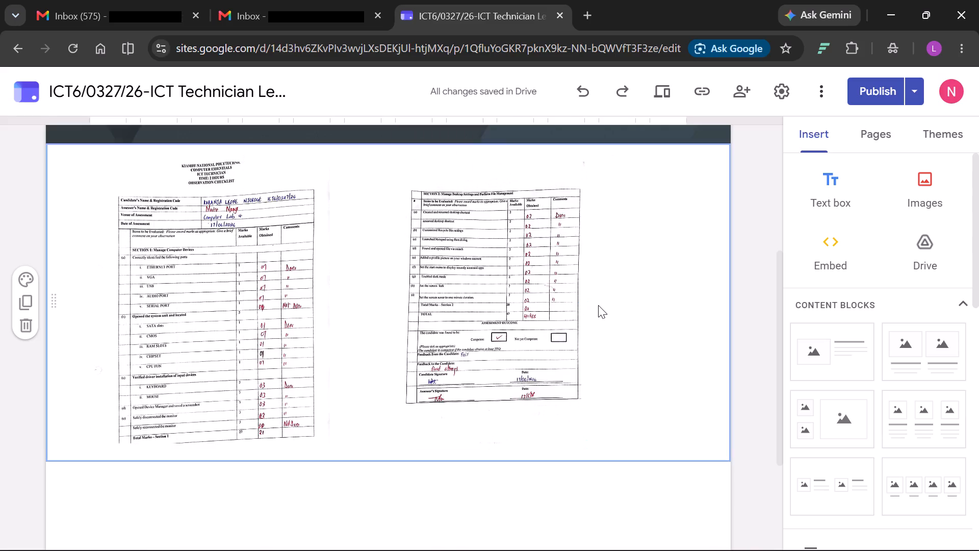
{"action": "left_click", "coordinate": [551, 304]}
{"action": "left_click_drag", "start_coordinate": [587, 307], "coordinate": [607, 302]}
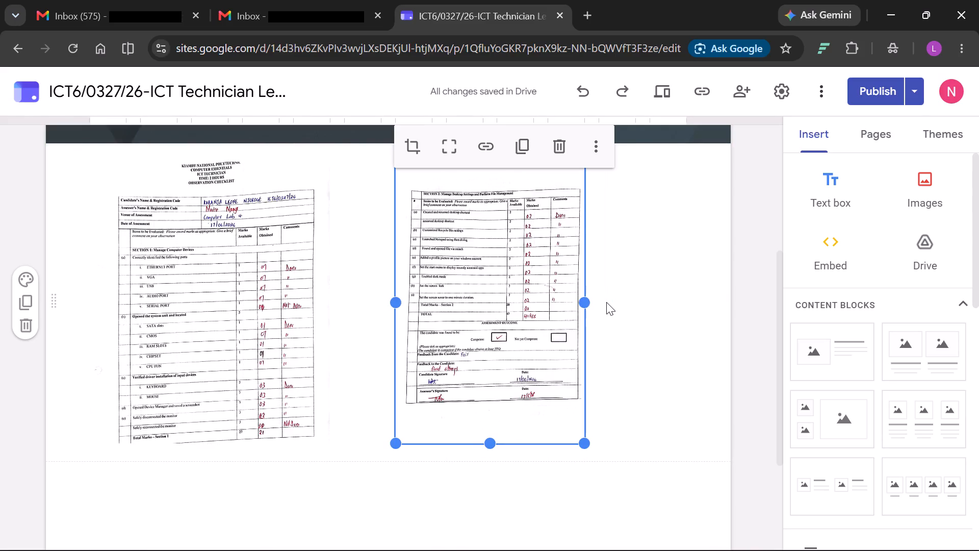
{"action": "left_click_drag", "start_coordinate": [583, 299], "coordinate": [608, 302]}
Add an empty text box in a new section below the two scans.
{"action": "left_click", "coordinate": [311, 153]}
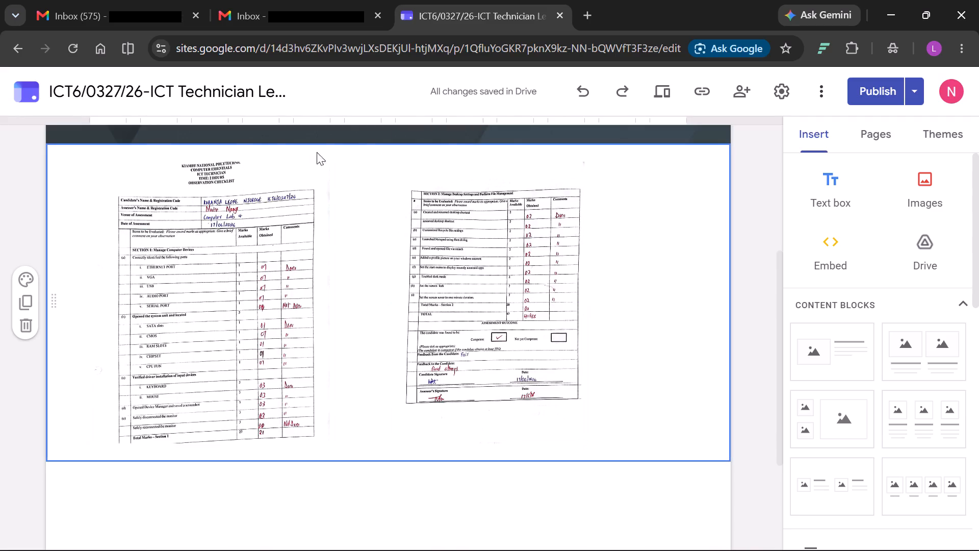
{"action": "type", "text": "c\\a"}
{"action": "left_click", "coordinate": [839, 198]}
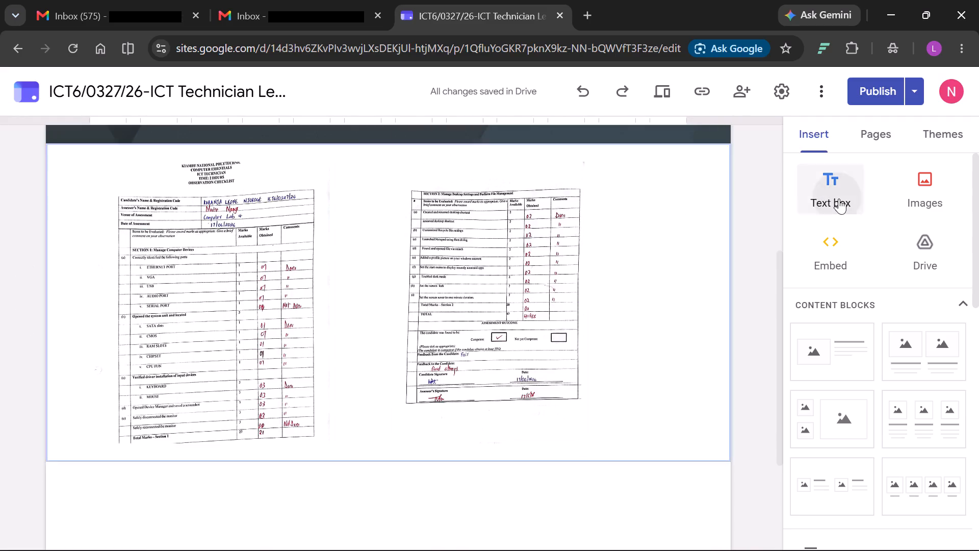
Move the page 2 scan left so it sits closer to the page 1 scan.
{"action": "scroll", "coordinate": [605, 188], "scroll_direction": "up", "scroll_amount": 3}
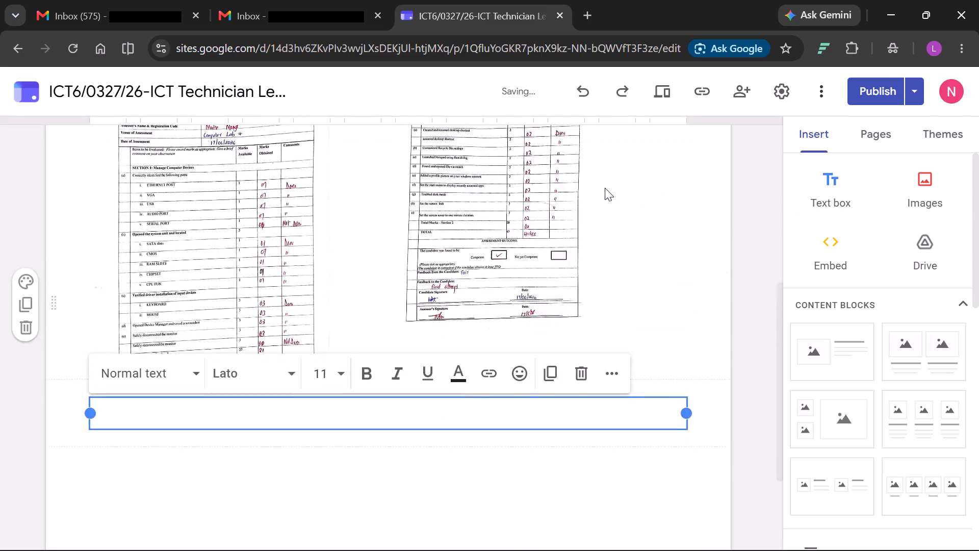
{"action": "scroll", "coordinate": [605, 188], "scroll_direction": "up", "scroll_amount": 3}
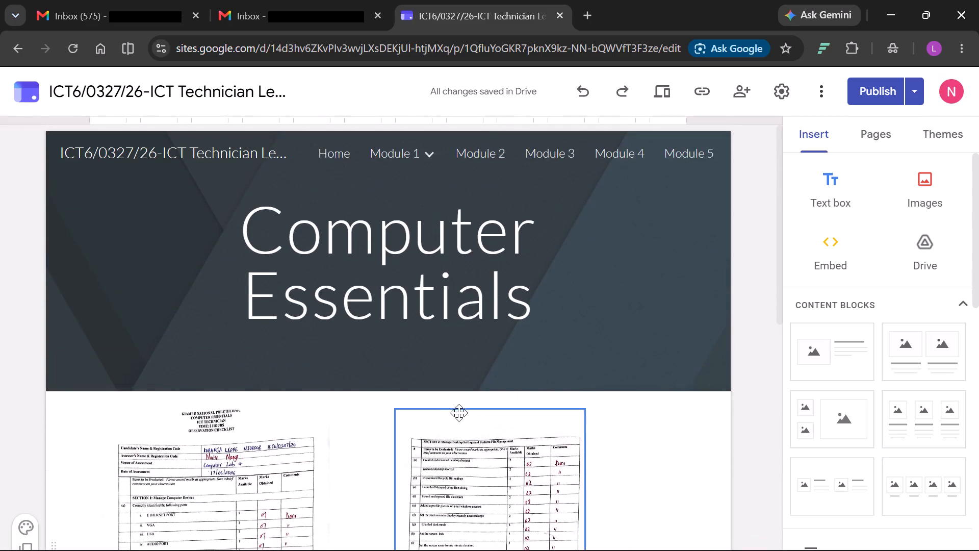
{"action": "scroll", "coordinate": [455, 349], "scroll_direction": "down", "scroll_amount": 2}
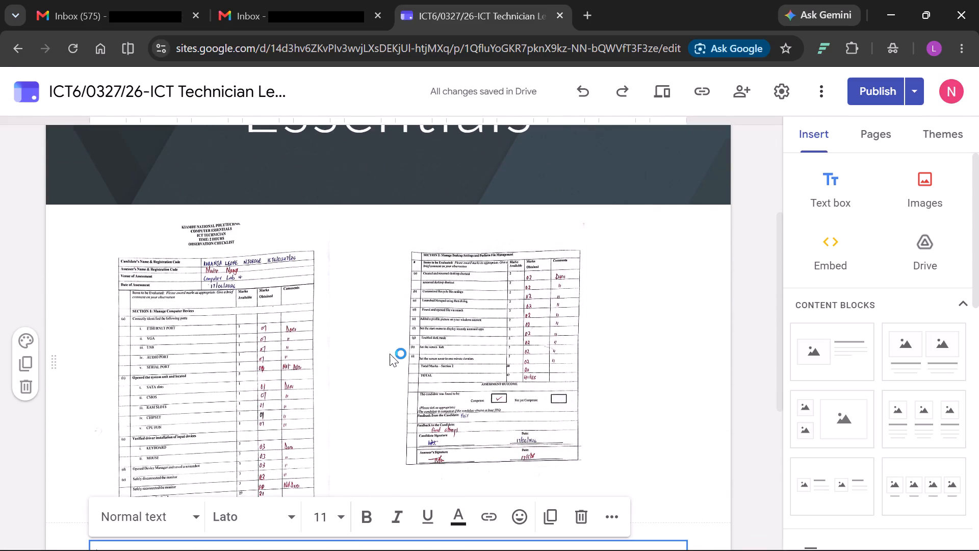
{"action": "scroll", "coordinate": [390, 427], "scroll_direction": "down", "scroll_amount": 2}
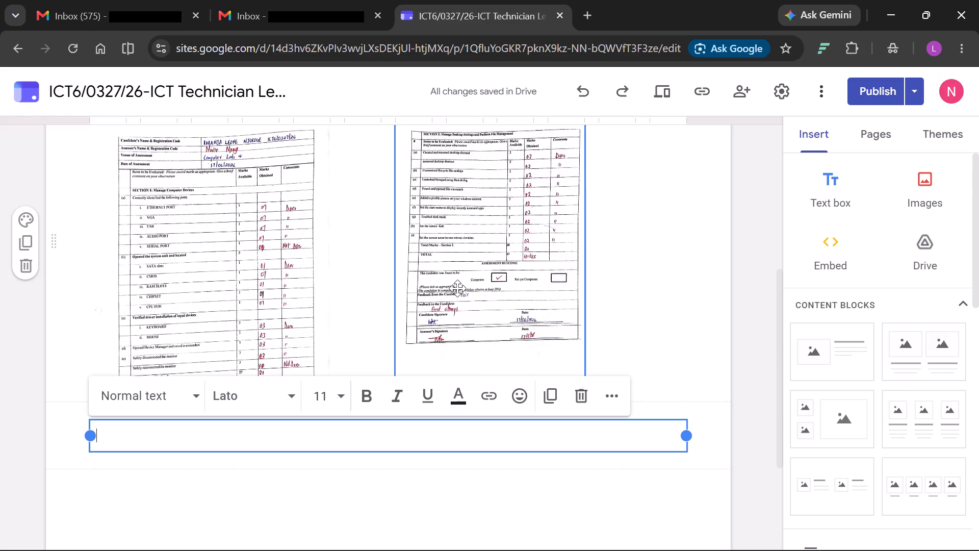
{"action": "left_click_drag", "start_coordinate": [493, 273], "coordinate": [465, 273]}
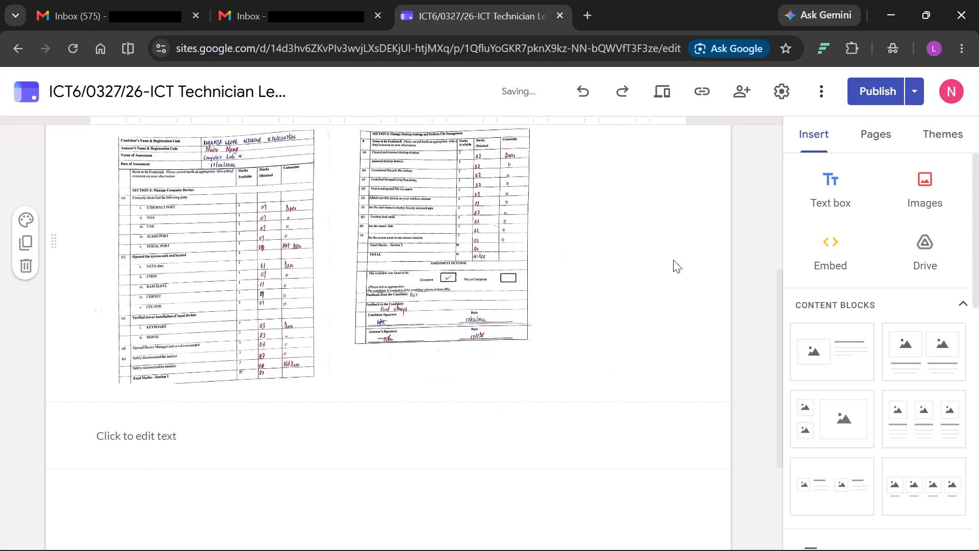
Insert the CamScanner image of the Computer Essentials oral assessment checklist from My Drive, between the two scans and the text box.
{"action": "left_click", "coordinate": [916, 240]}
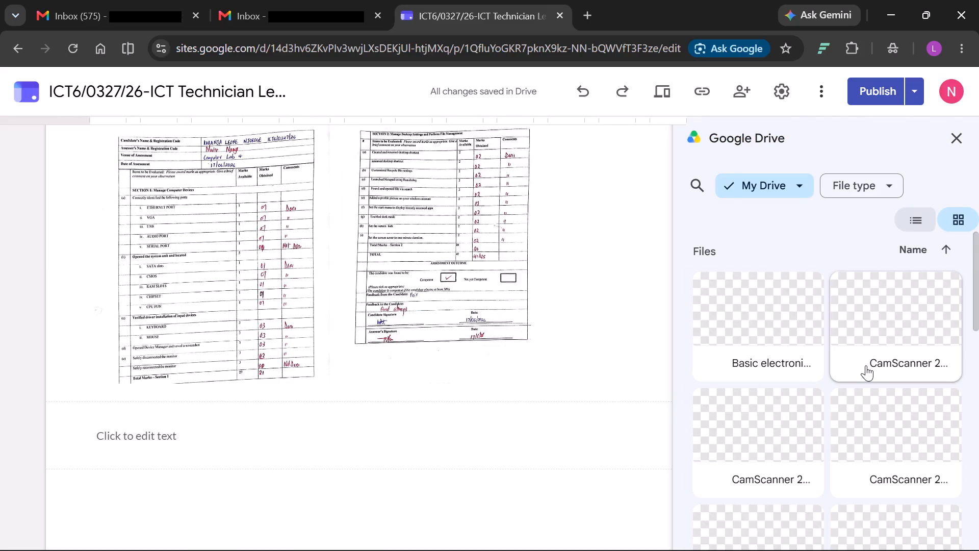
{"action": "scroll", "coordinate": [866, 365], "scroll_direction": "down", "scroll_amount": 1}
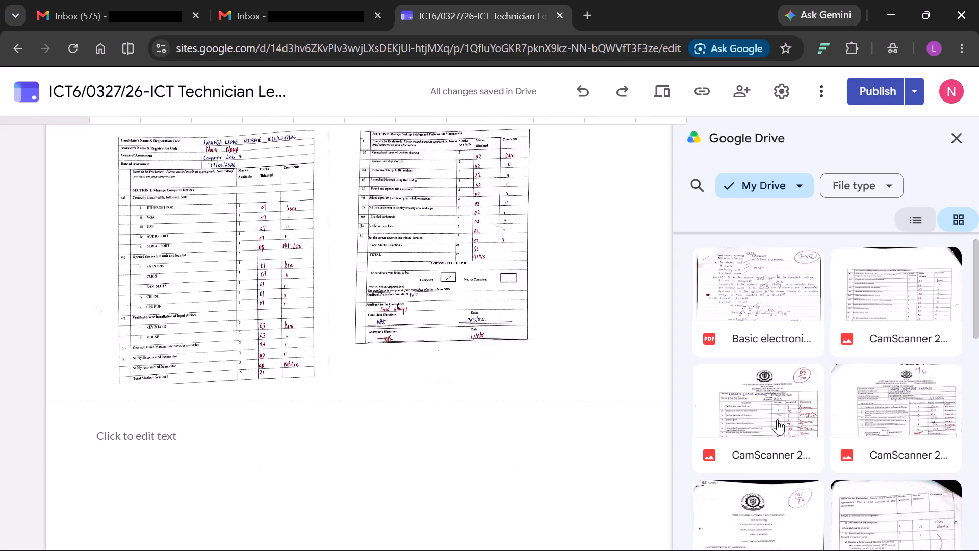
{"action": "scroll", "coordinate": [777, 419], "scroll_direction": "down", "scroll_amount": 6}
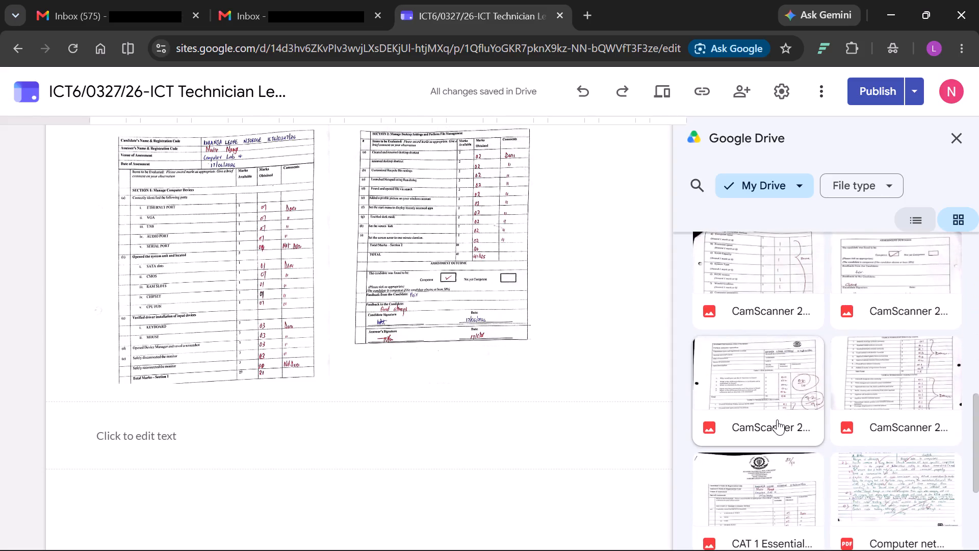
{"action": "scroll", "coordinate": [777, 419], "scroll_direction": "down", "scroll_amount": 2}
{"action": "scroll", "coordinate": [807, 337], "scroll_direction": "down", "scroll_amount": 1}
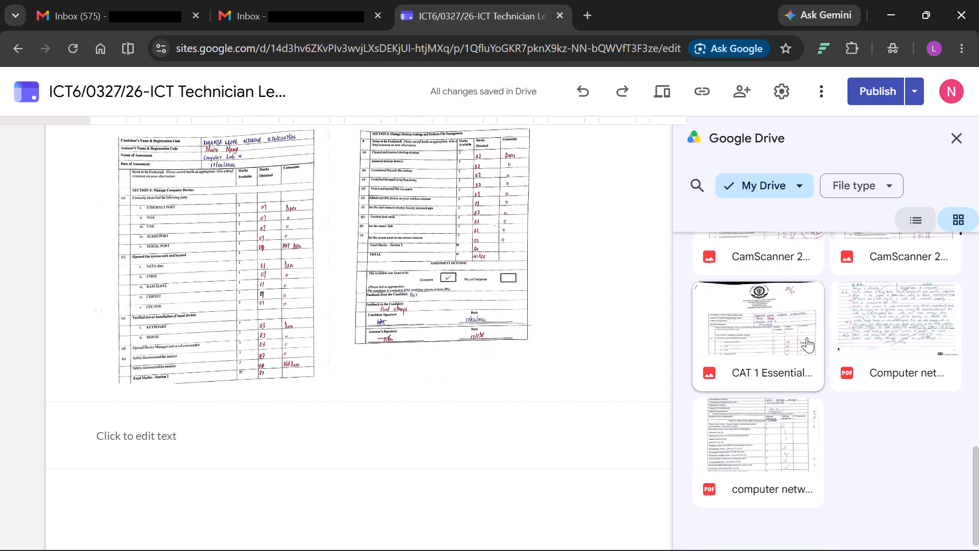
{"action": "scroll", "coordinate": [807, 337], "scroll_direction": "down", "scroll_amount": 1}
{"action": "scroll", "coordinate": [807, 337], "scroll_direction": "up", "scroll_amount": 3}
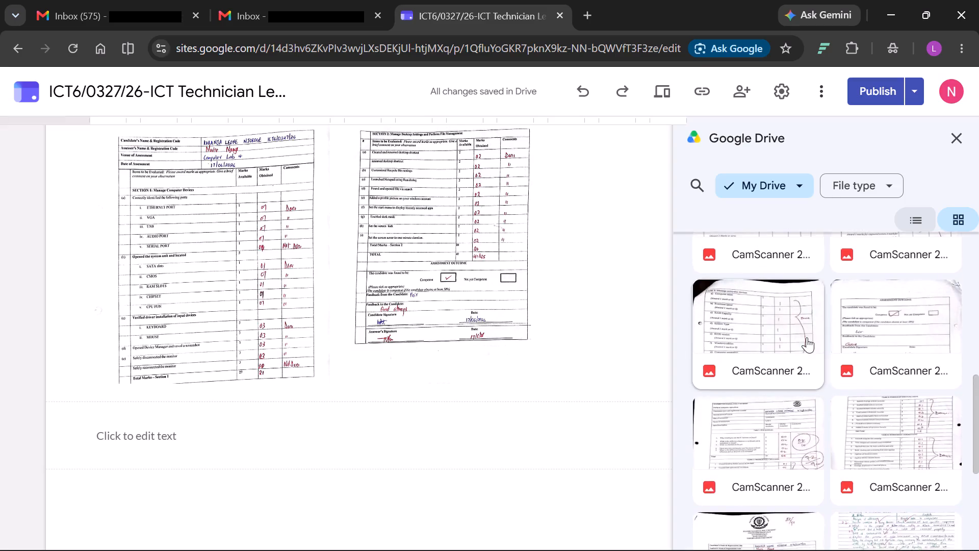
{"action": "scroll", "coordinate": [807, 337], "scroll_direction": "up", "scroll_amount": 3}
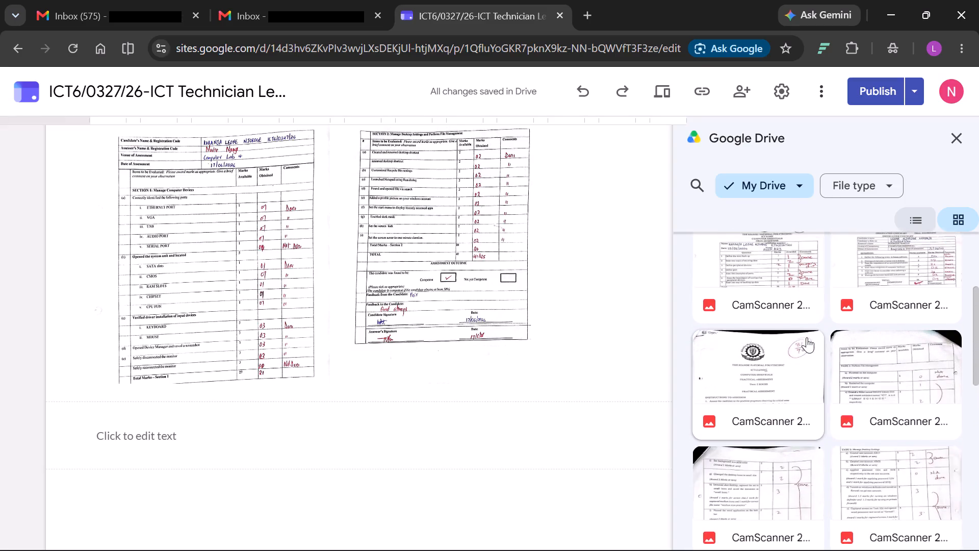
{"action": "scroll", "coordinate": [807, 337], "scroll_direction": "up", "scroll_amount": 2}
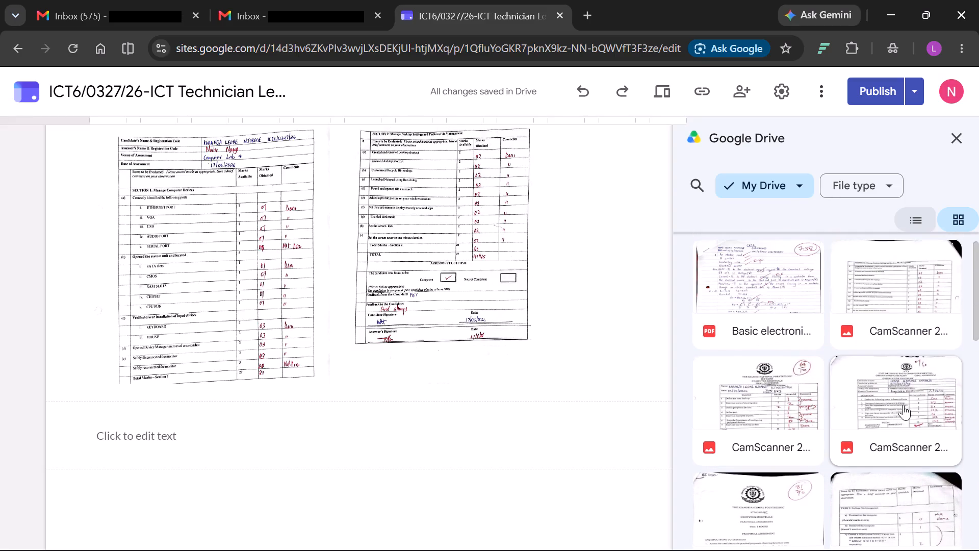
{"action": "left_click", "coordinate": [903, 405]}
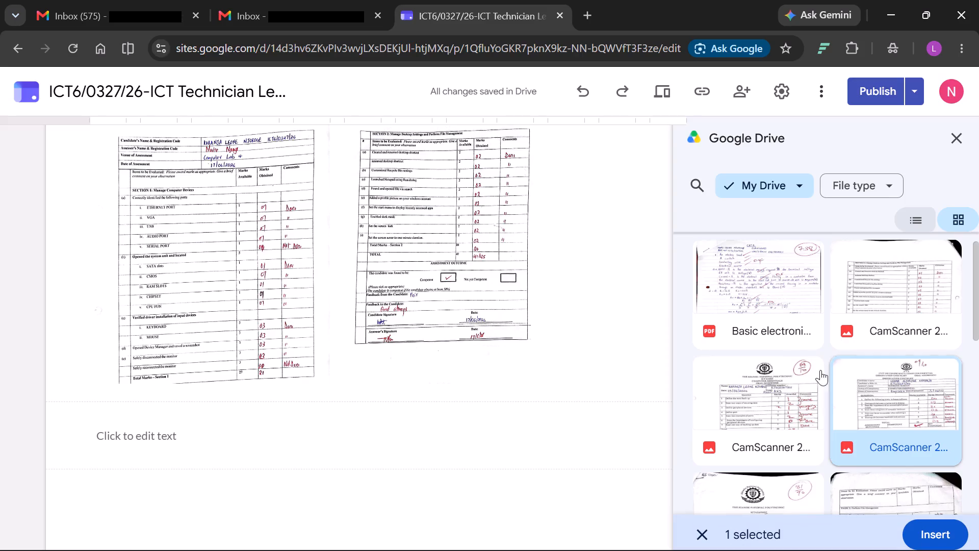
{"action": "left_click", "coordinate": [938, 521]}
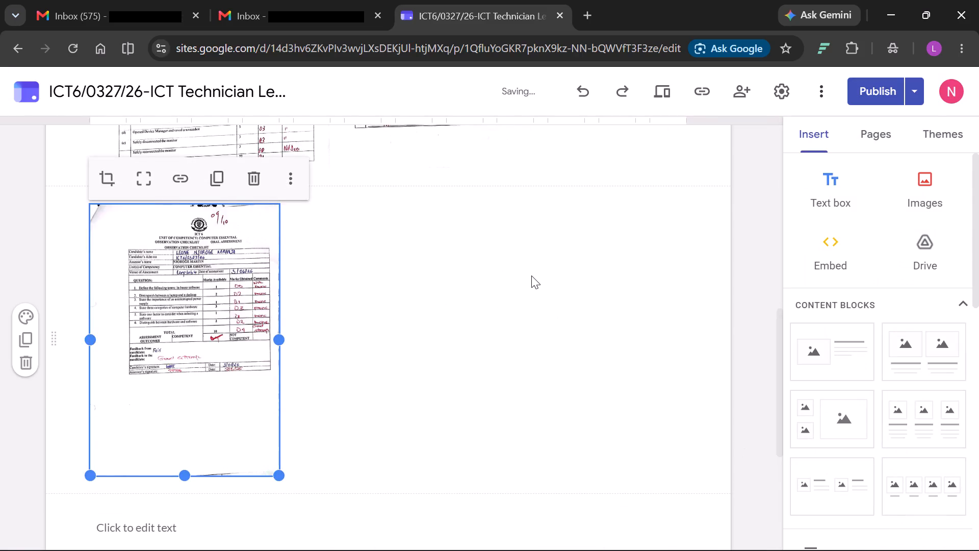
Narrow the page 1 scan from its right edge to match the width of the oral assessment scan.
{"action": "scroll", "coordinate": [531, 275], "scroll_direction": "up", "scroll_amount": 3}
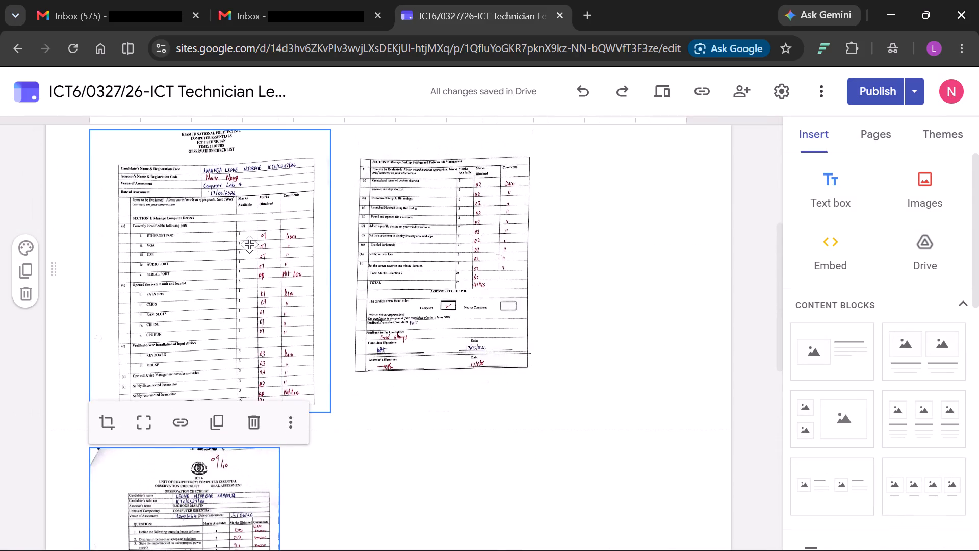
{"action": "left_click_drag", "start_coordinate": [249, 244], "coordinate": [183, 242]}
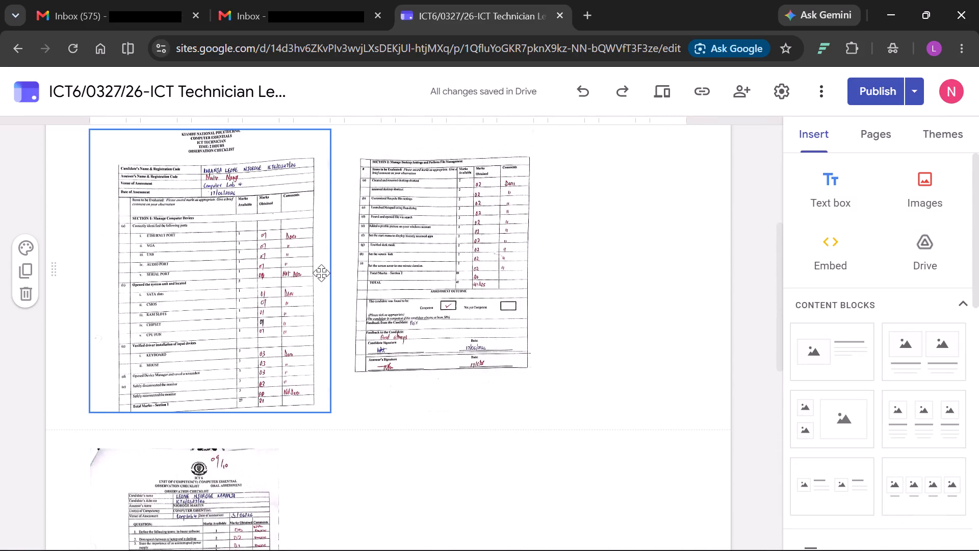
{"action": "left_click", "coordinate": [321, 273]}
{"action": "left_click_drag", "start_coordinate": [328, 270], "coordinate": [321, 272]}
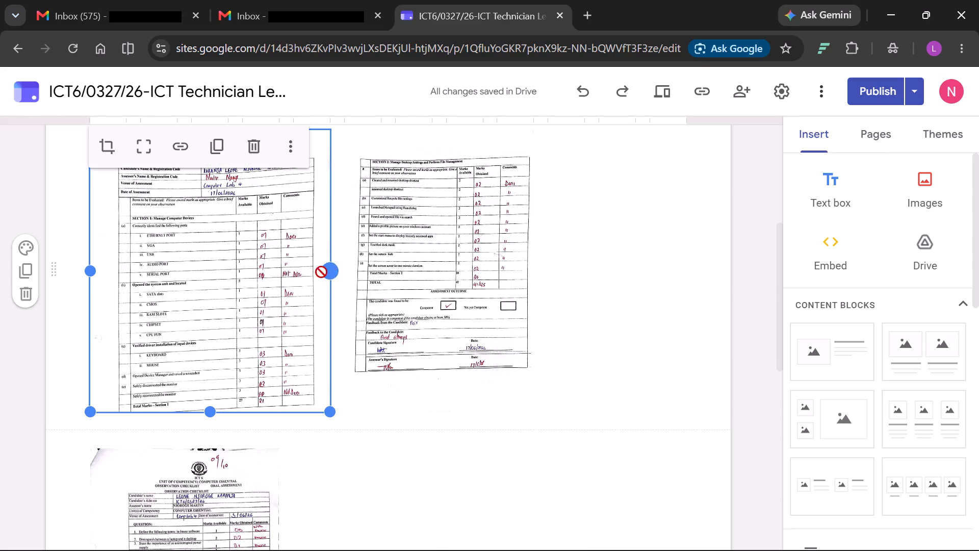
{"action": "left_click_drag", "start_coordinate": [321, 272], "coordinate": [299, 275]}
Extend the page 2 scan's left edge toward page 1 and pull in its right edge so both scans are equally wide.
{"action": "left_click", "coordinate": [436, 272]}
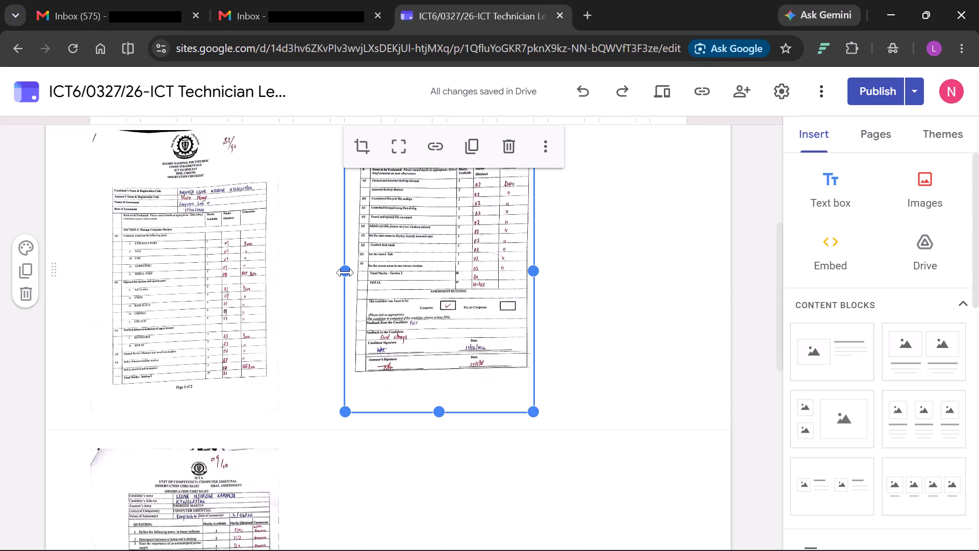
{"action": "left_click_drag", "start_coordinate": [345, 272], "coordinate": [313, 274]}
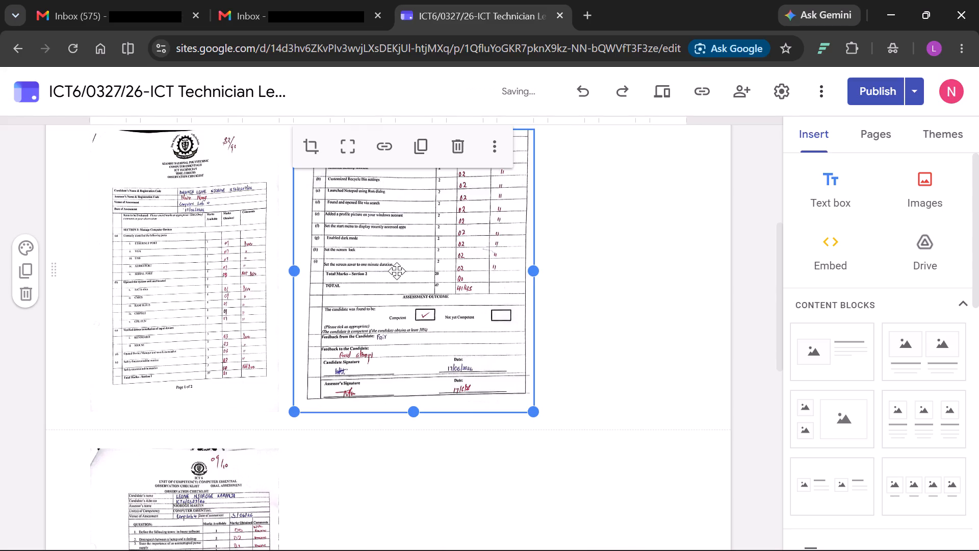
{"action": "left_click_drag", "start_coordinate": [530, 274], "coordinate": [498, 286]}
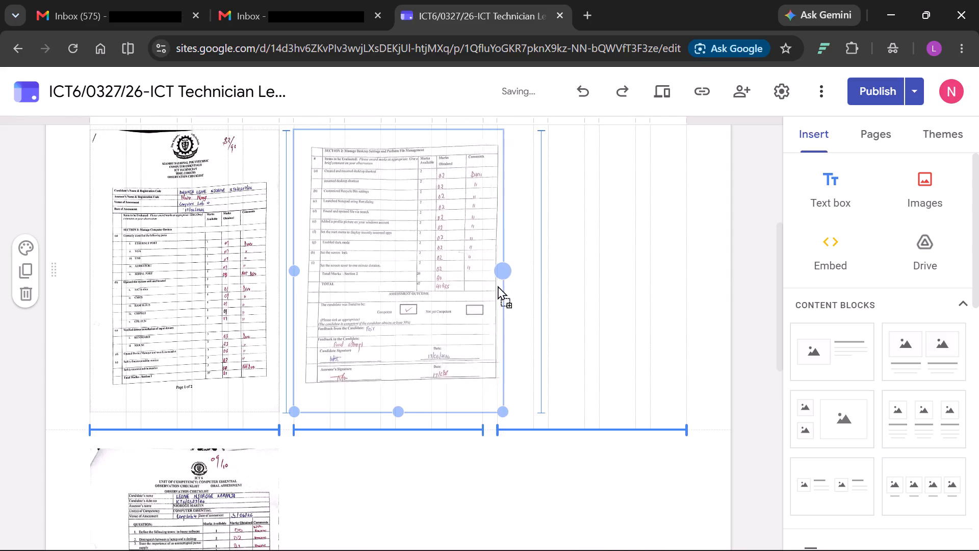
{"action": "left_click_drag", "start_coordinate": [498, 286], "coordinate": [494, 287]}
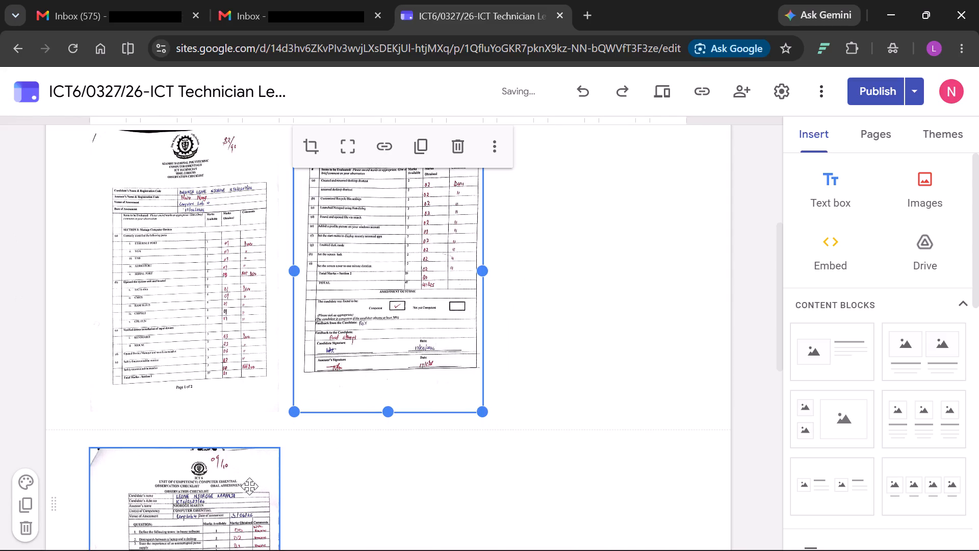
Move the oral assessment scan up into the free space beside the page 2 scan and select it there.
{"action": "left_click_drag", "start_coordinate": [249, 486], "coordinate": [575, 293]}
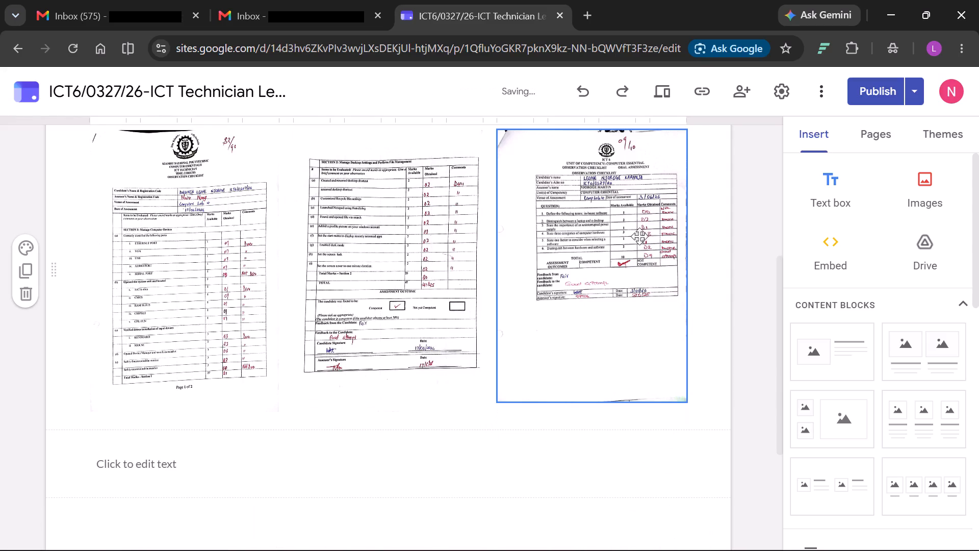
{"action": "left_click", "coordinate": [614, 252]}
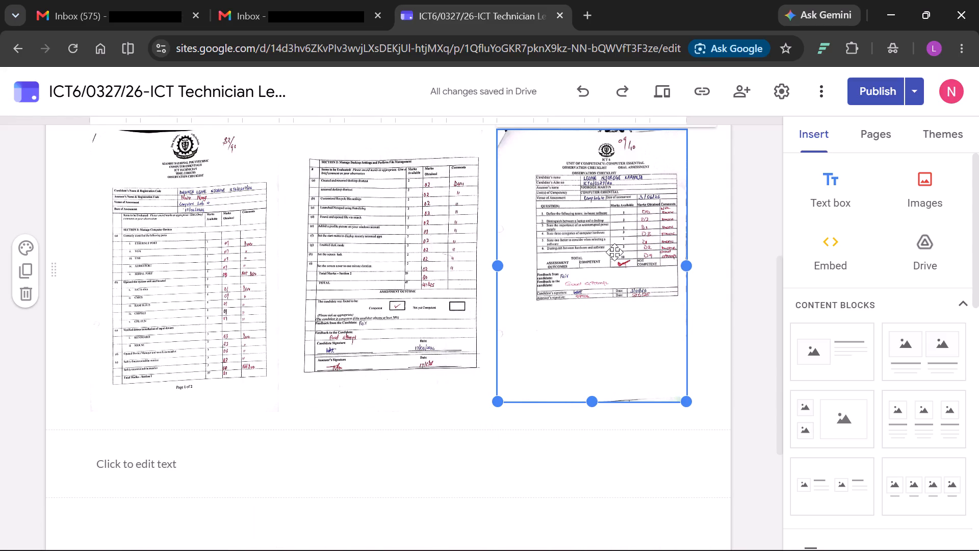
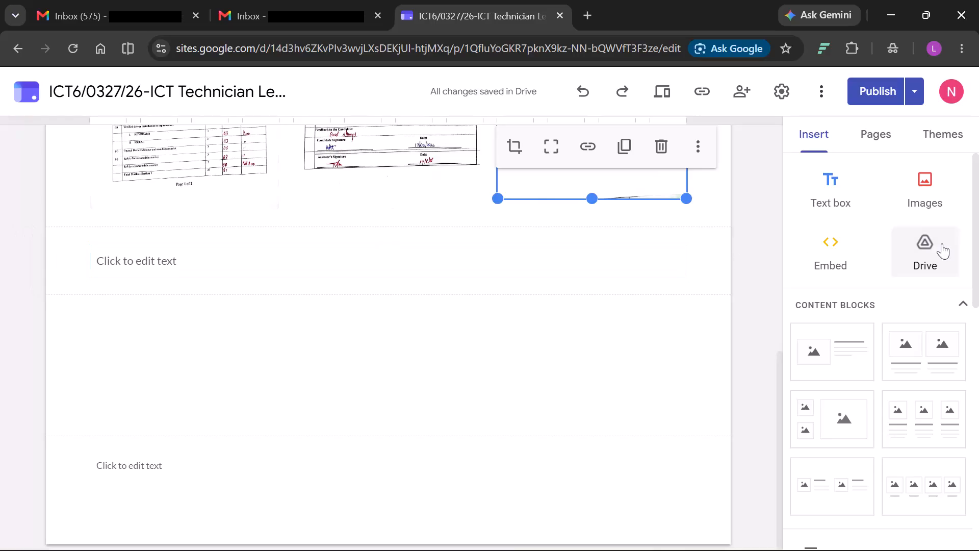
Delete the empty text box directly below the row of three scans.
{"action": "left_click", "coordinate": [620, 266]}
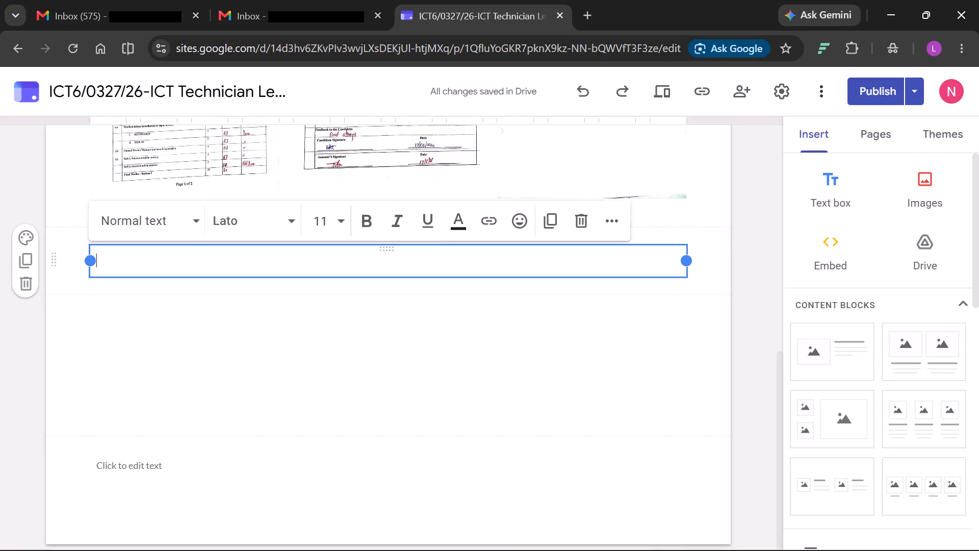
{"action": "key", "text": "Delete"}
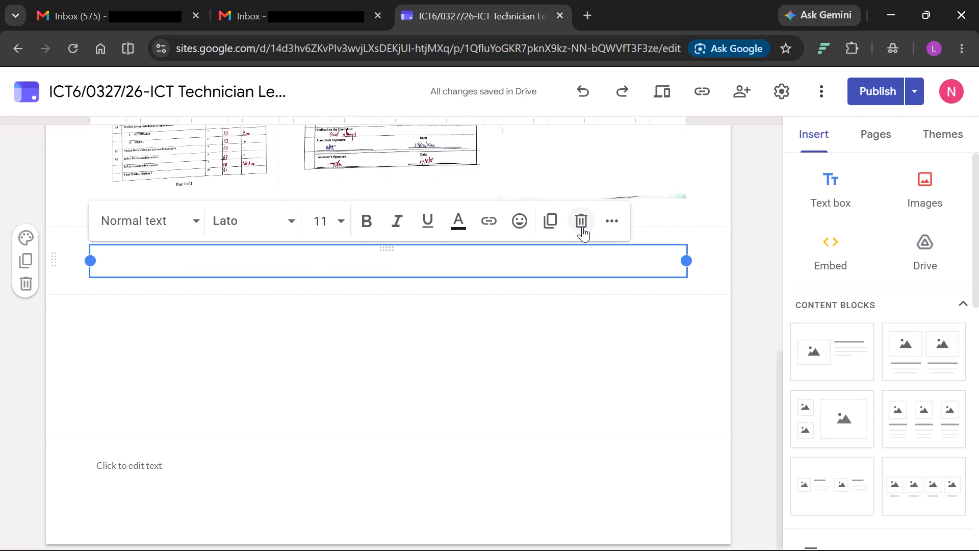
{"action": "left_click", "coordinate": [582, 227]}
Insert the CamScanner image of the Computer Essentials oral questions sheet from My Drive, below the first row of scans.
{"action": "scroll", "coordinate": [638, 298], "scroll_direction": "down", "scroll_amount": 6}
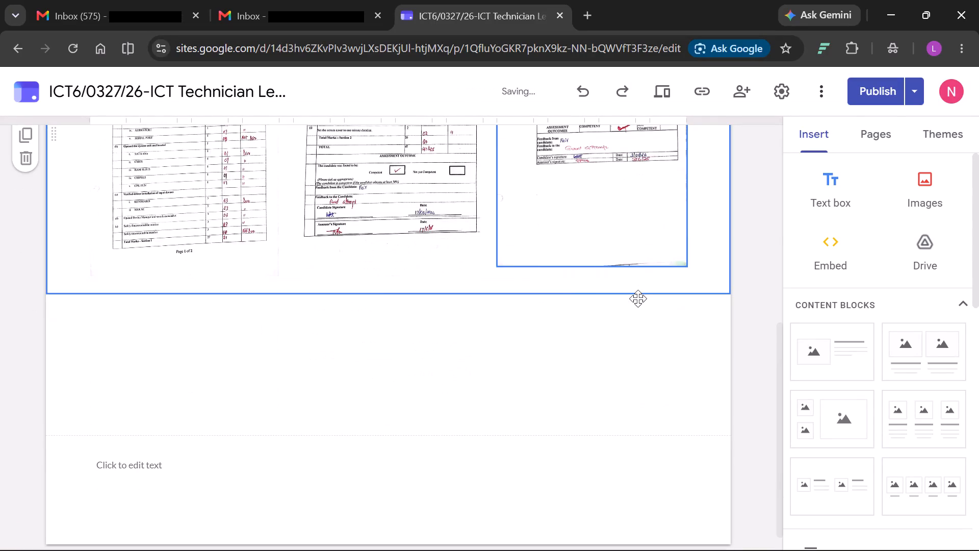
{"action": "left_click", "coordinate": [597, 372]}
{"action": "left_click", "coordinate": [946, 244]}
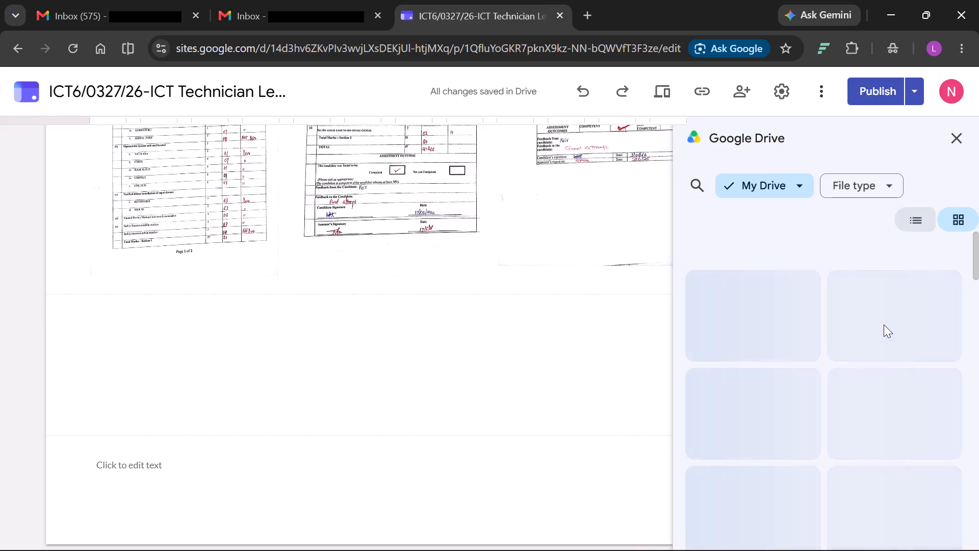
{"action": "scroll", "coordinate": [899, 270], "scroll_direction": "down", "scroll_amount": 2}
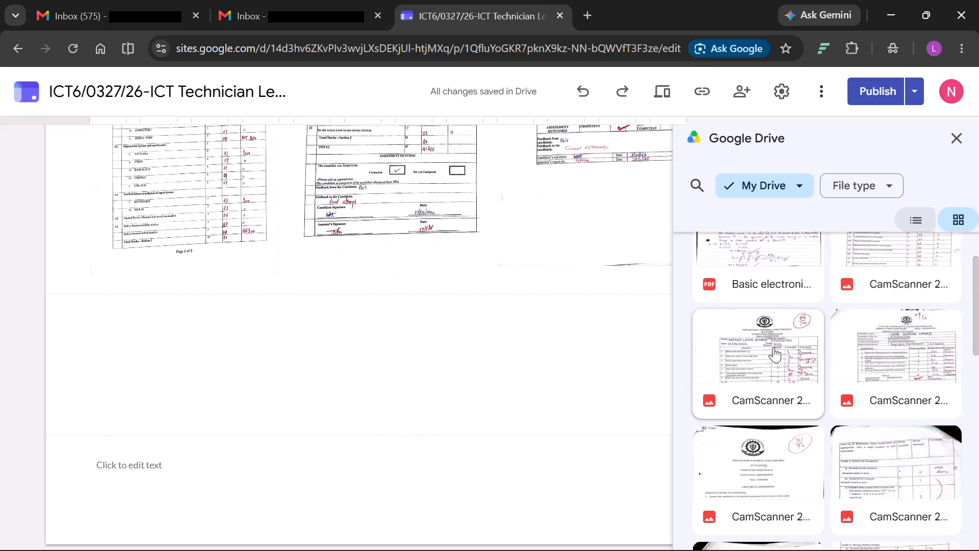
{"action": "scroll", "coordinate": [774, 347], "scroll_direction": "down", "scroll_amount": 1}
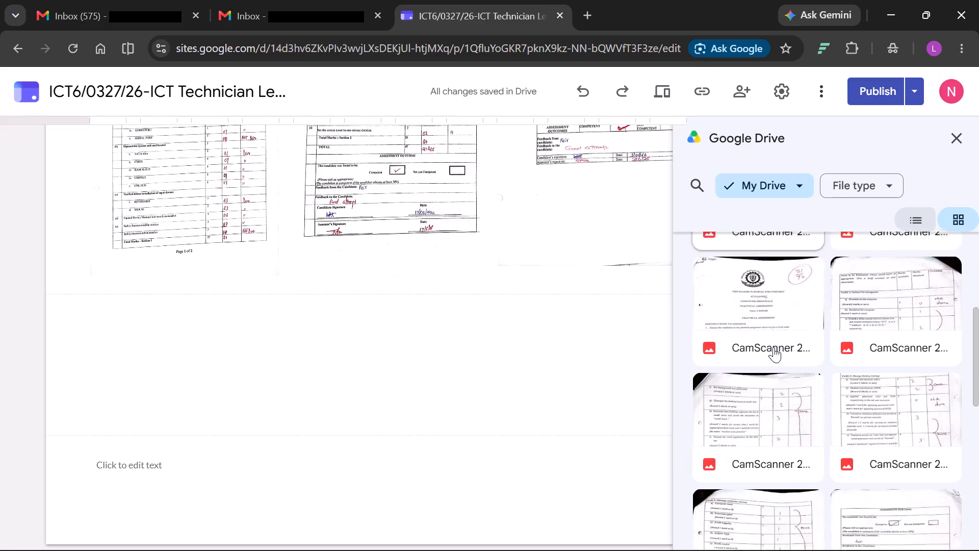
{"action": "scroll", "coordinate": [774, 347], "scroll_direction": "down", "scroll_amount": 4}
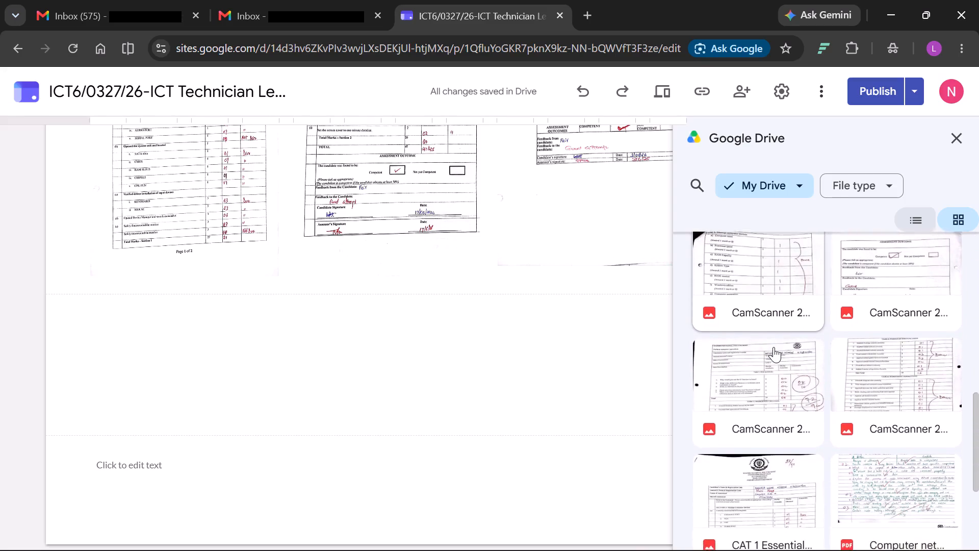
{"action": "scroll", "coordinate": [774, 347], "scroll_direction": "down", "scroll_amount": 2}
{"action": "scroll", "coordinate": [774, 347], "scroll_direction": "up", "scroll_amount": 1}
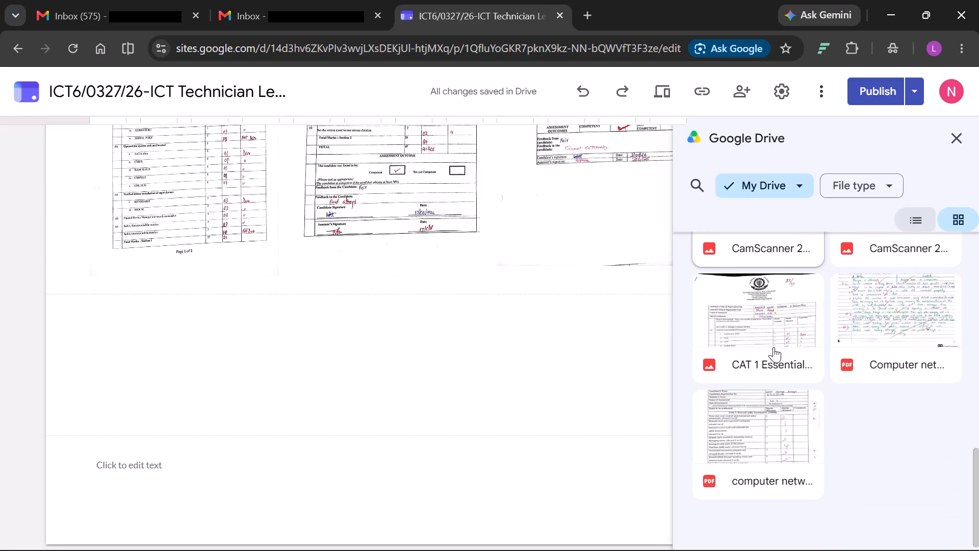
{"action": "scroll", "coordinate": [774, 347], "scroll_direction": "up", "scroll_amount": 4}
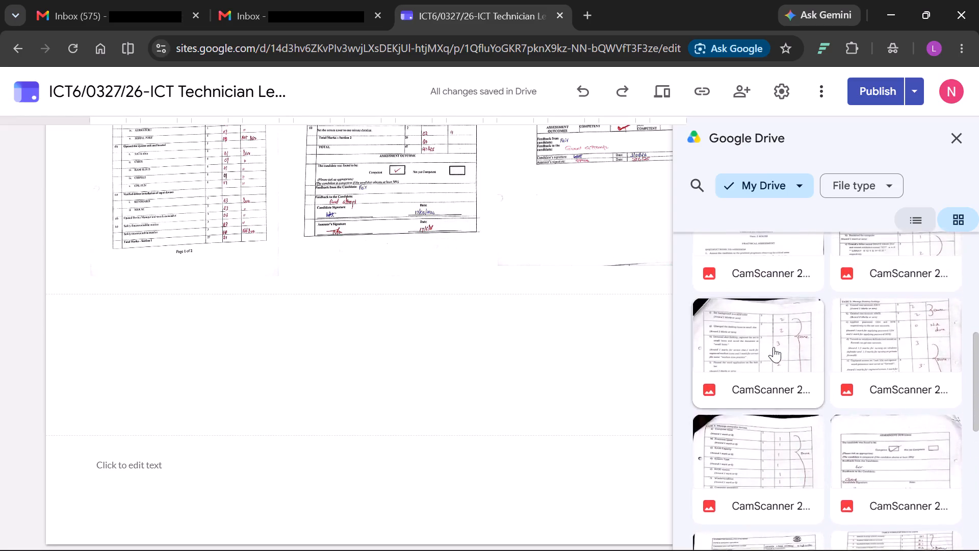
{"action": "scroll", "coordinate": [774, 347], "scroll_direction": "up", "scroll_amount": 3}
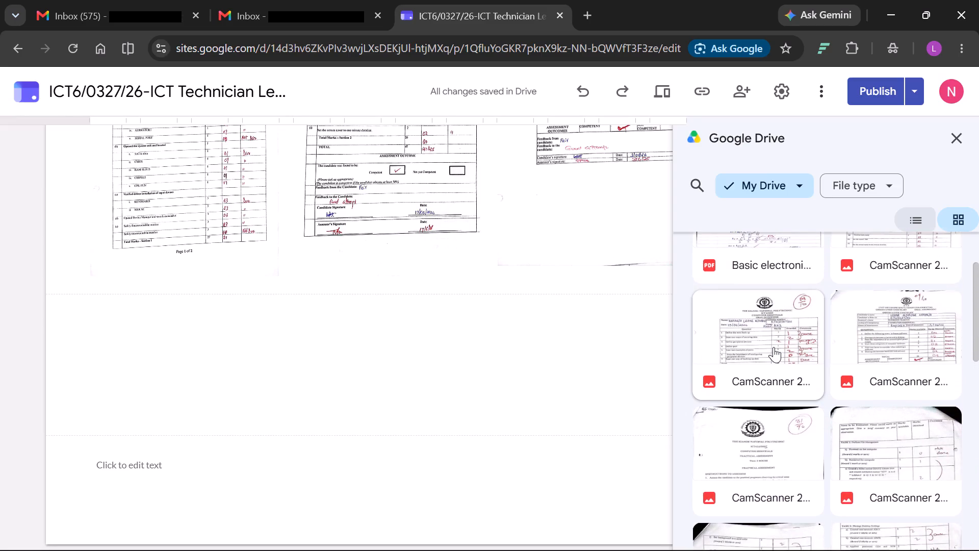
{"action": "left_click", "coordinate": [774, 347]}
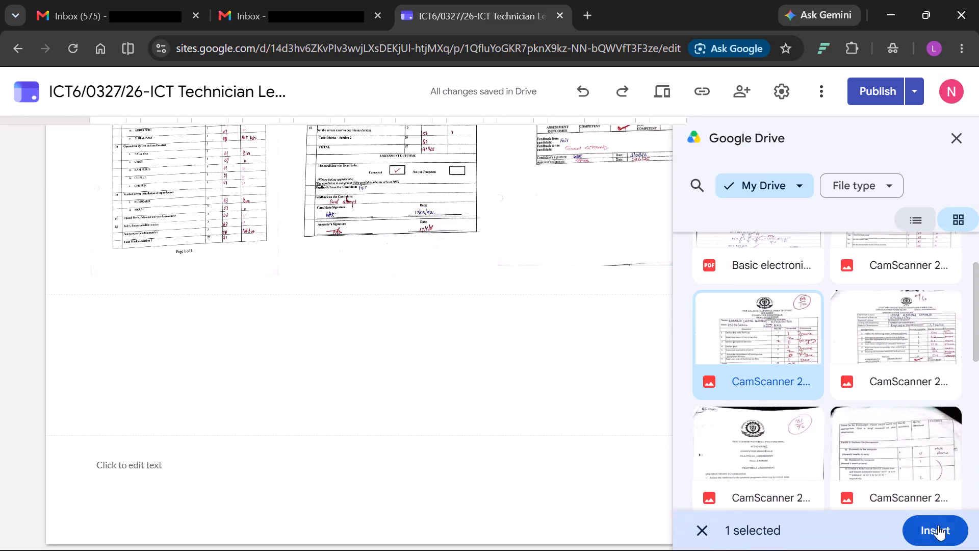
{"action": "left_click", "coordinate": [943, 542]}
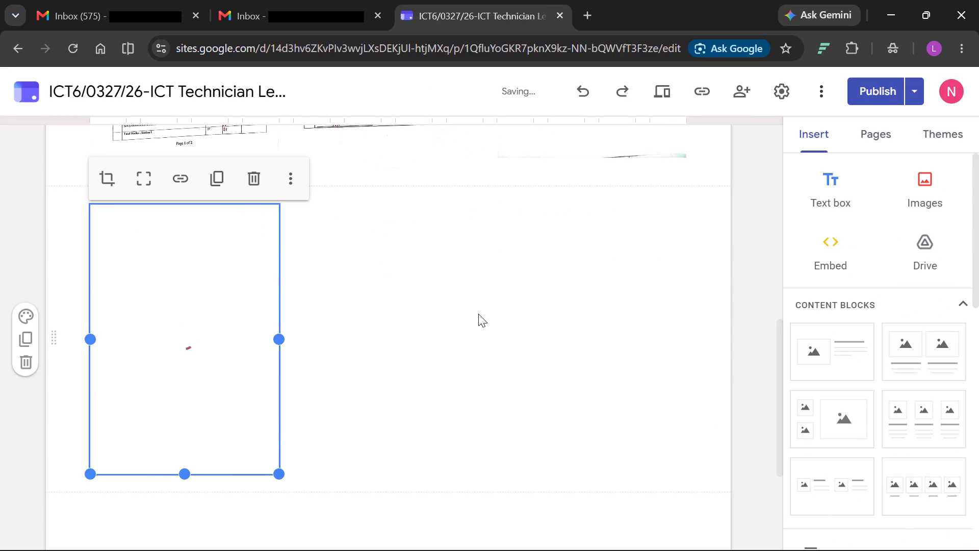
Insert the CamScanner image of the Computer Essentials practical assessment cover page with the observation checklist from My Drive.
{"action": "left_click", "coordinate": [410, 323]}
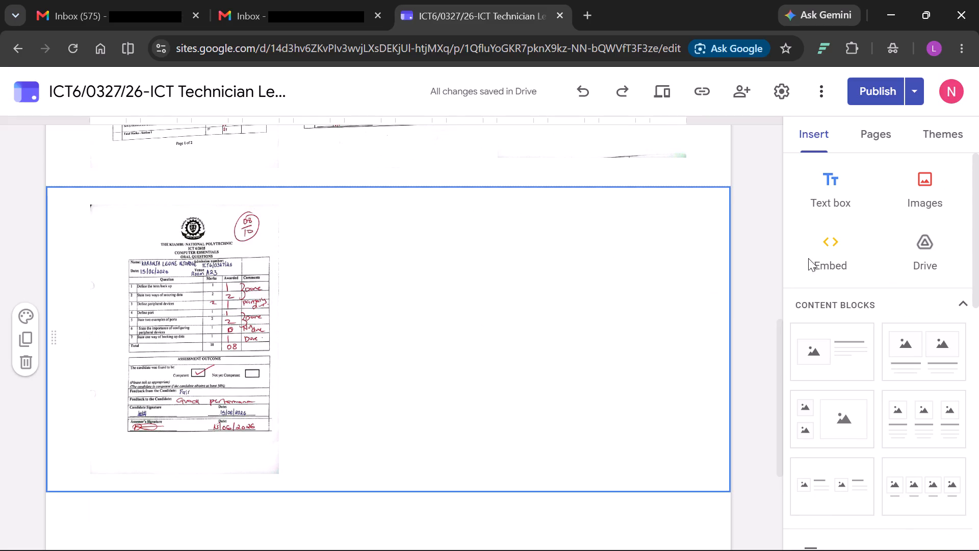
{"action": "left_click", "coordinate": [939, 249]}
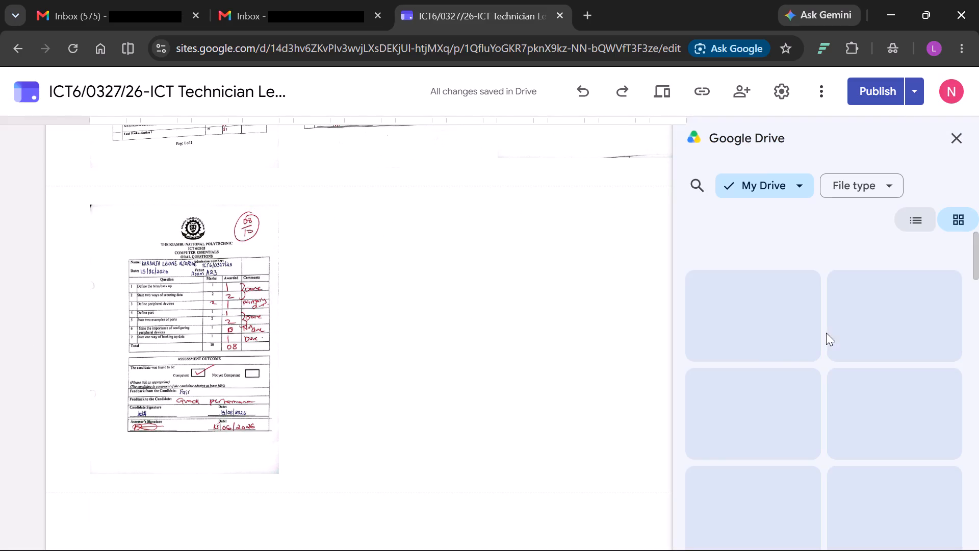
{"action": "scroll", "coordinate": [834, 421], "scroll_direction": "down", "scroll_amount": 1}
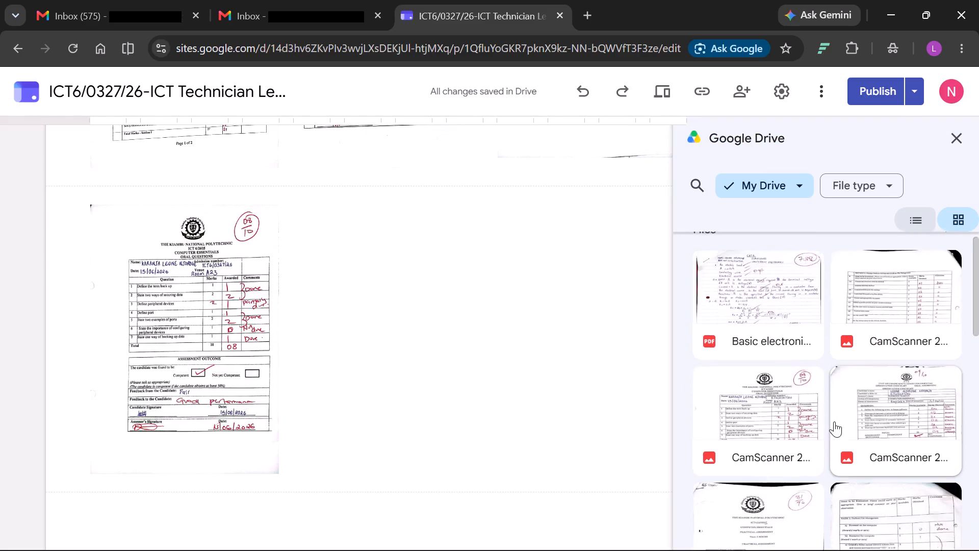
{"action": "scroll", "coordinate": [834, 421], "scroll_direction": "down", "scroll_amount": 1}
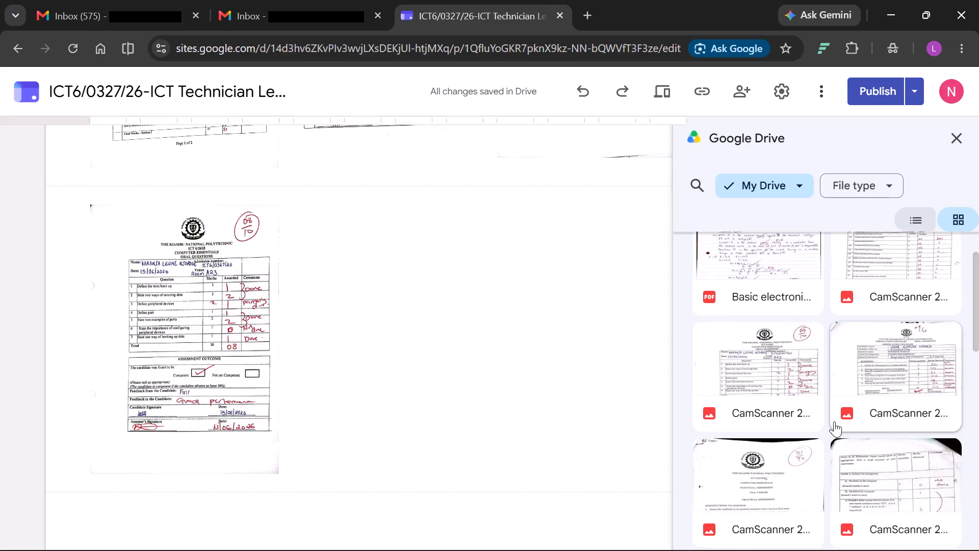
{"action": "scroll", "coordinate": [834, 421], "scroll_direction": "down", "scroll_amount": 1}
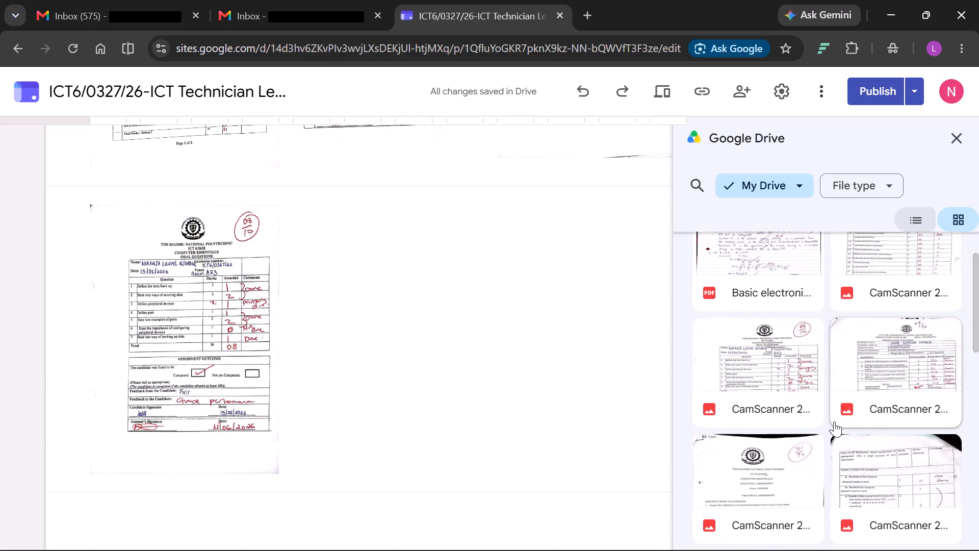
{"action": "scroll", "coordinate": [834, 421], "scroll_direction": "down", "scroll_amount": 2}
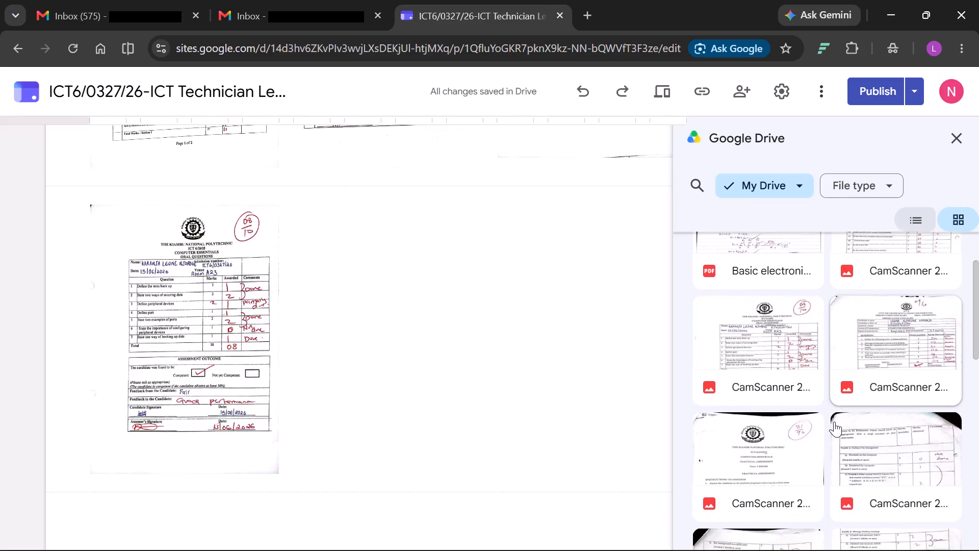
{"action": "scroll", "coordinate": [834, 421], "scroll_direction": "down", "scroll_amount": 2}
{"action": "left_click", "coordinate": [770, 424]}
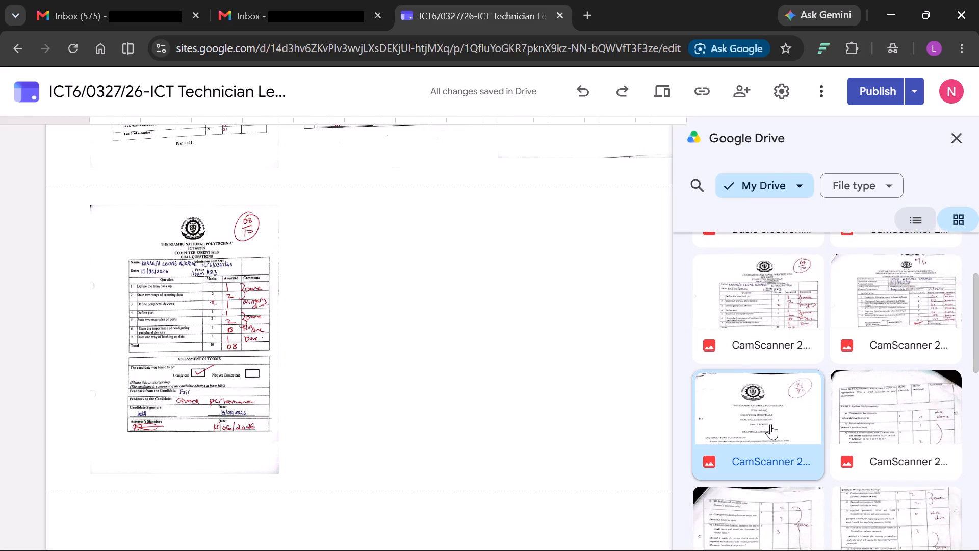
{"action": "left_click", "coordinate": [916, 524]}
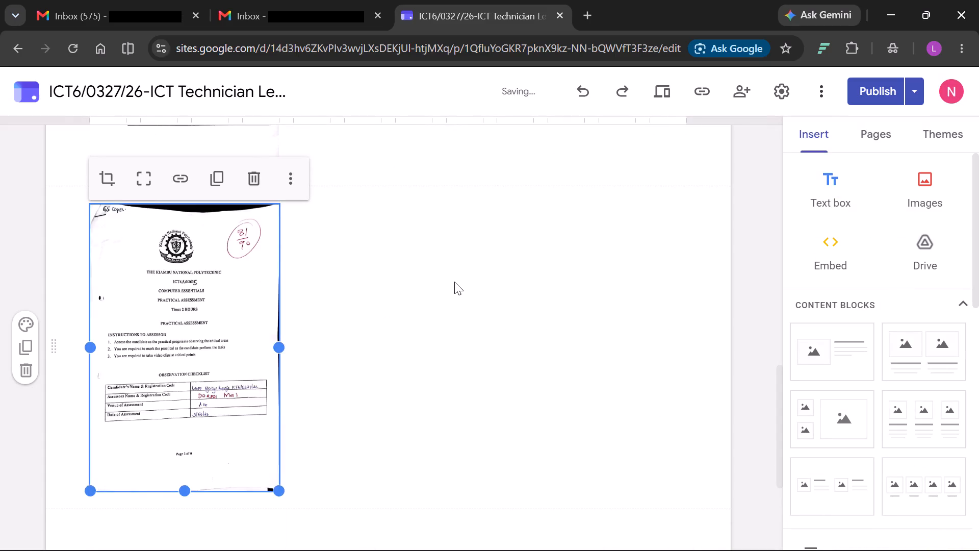
Move the practical assessment cover page up into the free space beside the oral questions scan.
{"action": "scroll", "coordinate": [454, 282], "scroll_direction": "up", "scroll_amount": 2}
{"action": "left_click_drag", "start_coordinate": [228, 382], "coordinate": [365, 192]}
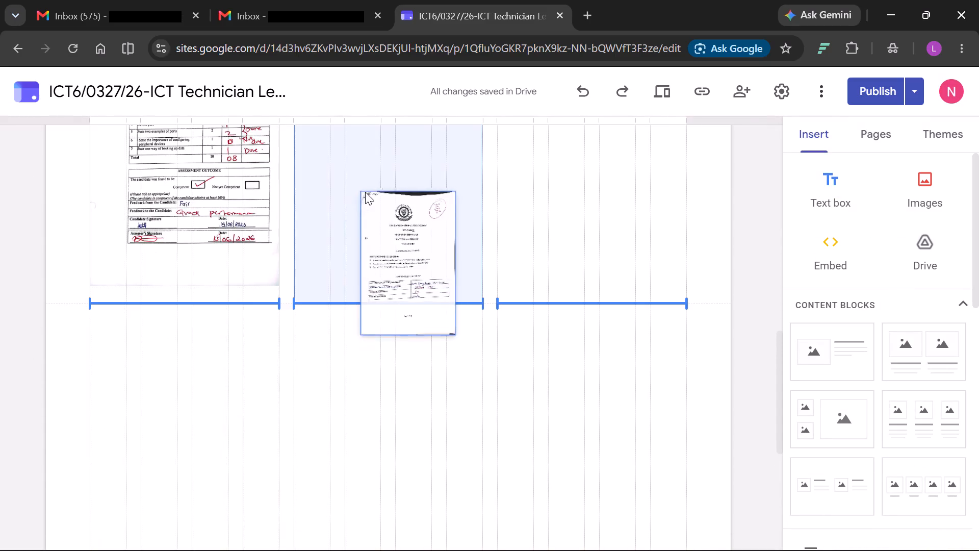
{"action": "left_click_drag", "start_coordinate": [365, 192], "coordinate": [370, 194]}
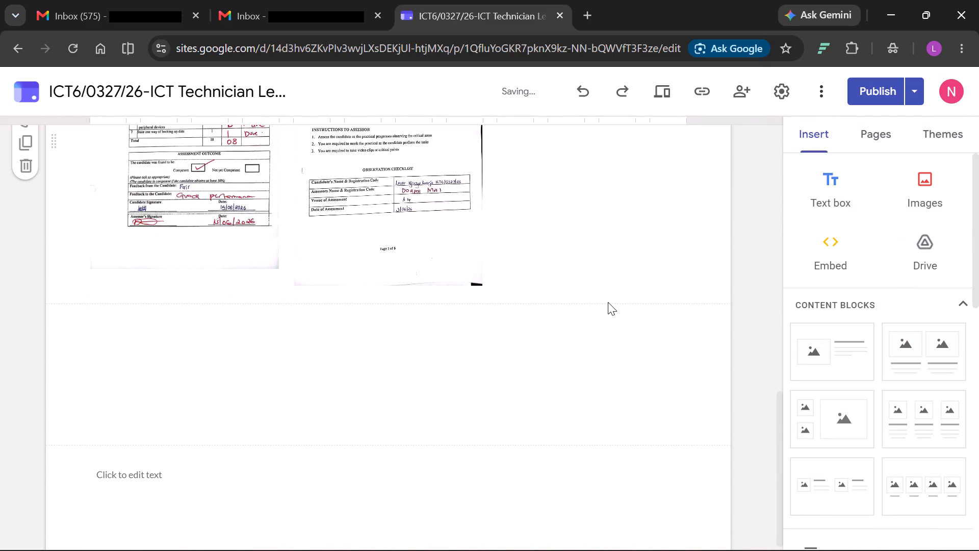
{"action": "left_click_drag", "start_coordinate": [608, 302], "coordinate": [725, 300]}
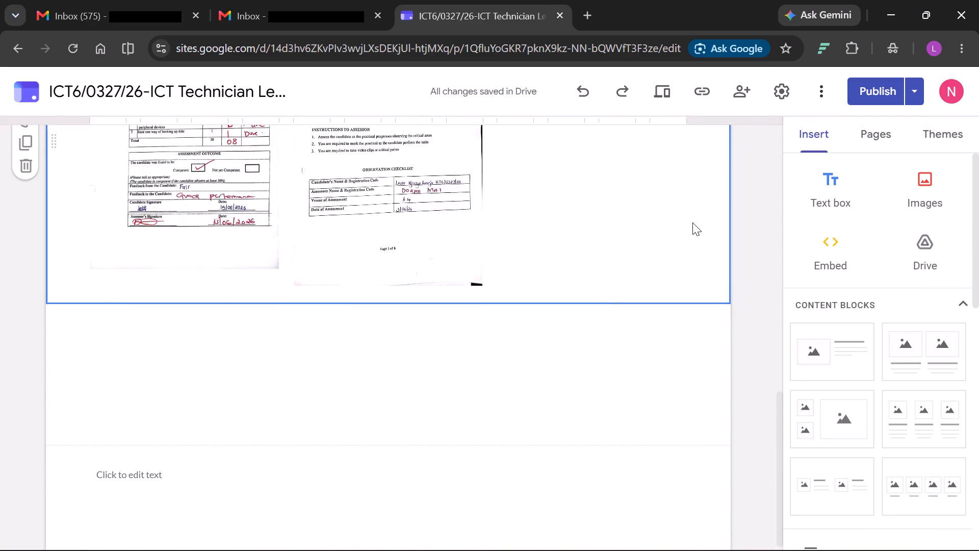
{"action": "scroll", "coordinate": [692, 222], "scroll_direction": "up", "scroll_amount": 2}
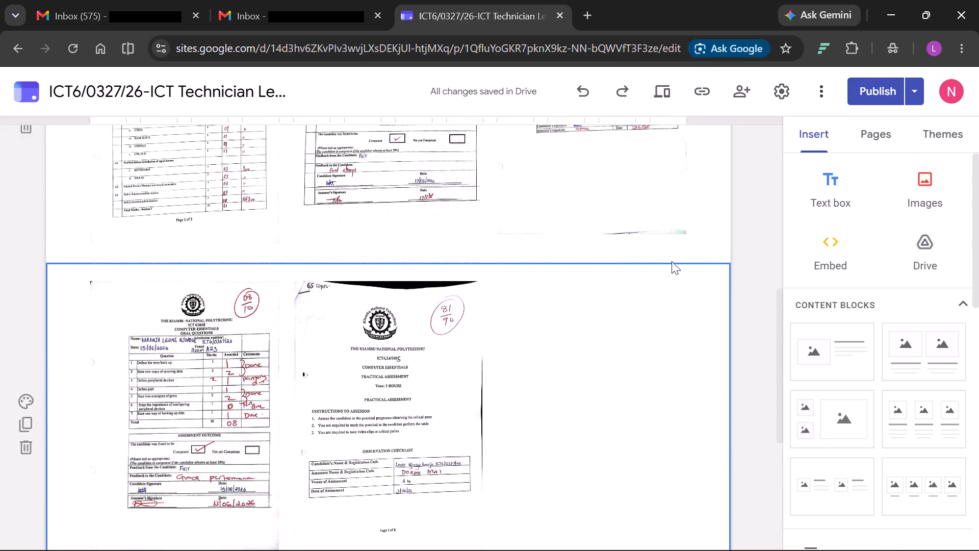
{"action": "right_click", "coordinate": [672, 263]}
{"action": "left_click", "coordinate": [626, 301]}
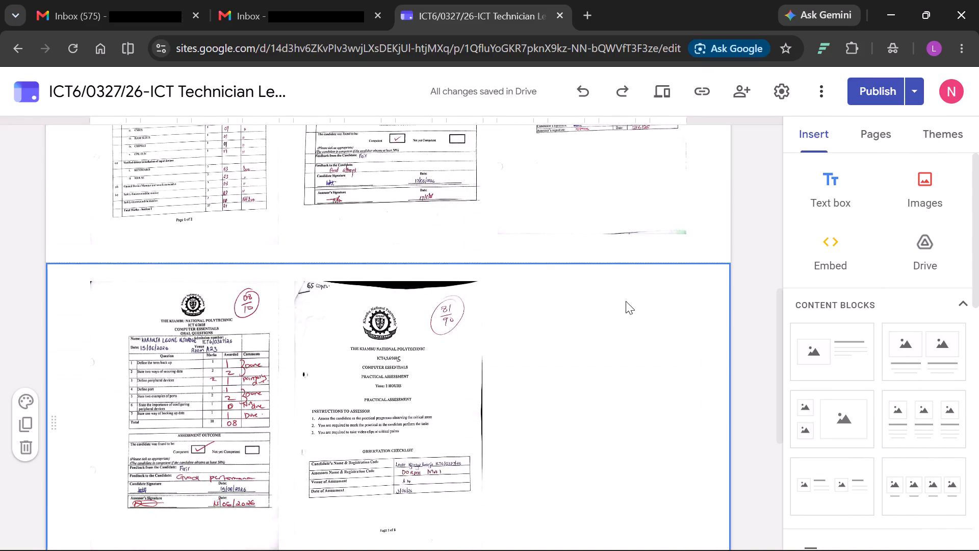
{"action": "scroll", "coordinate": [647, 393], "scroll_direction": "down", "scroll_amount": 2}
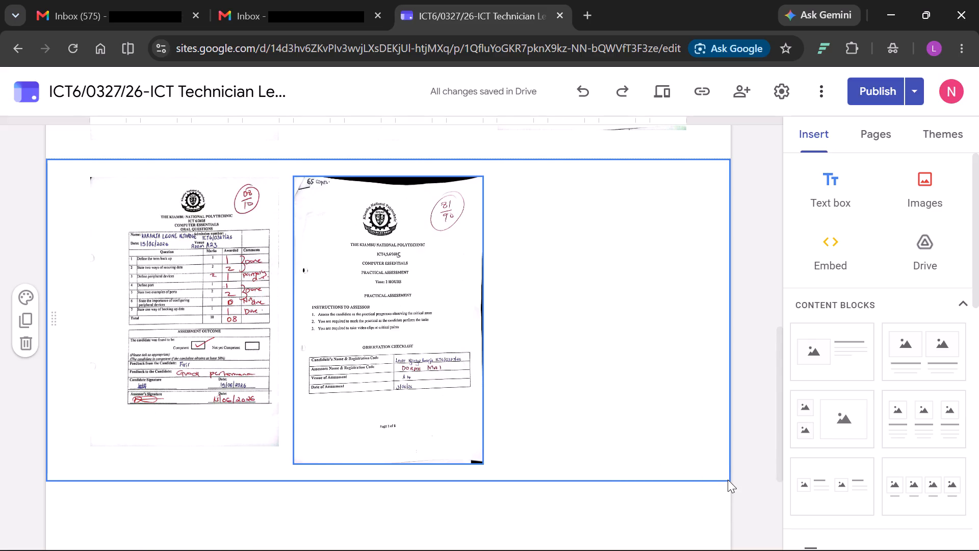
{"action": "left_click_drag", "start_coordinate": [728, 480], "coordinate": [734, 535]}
Insert the CamScanner image of the practical assessment page that starts with Task 1, file management, from My Drive.
{"action": "scroll", "coordinate": [697, 442], "scroll_direction": "down", "scroll_amount": 2}
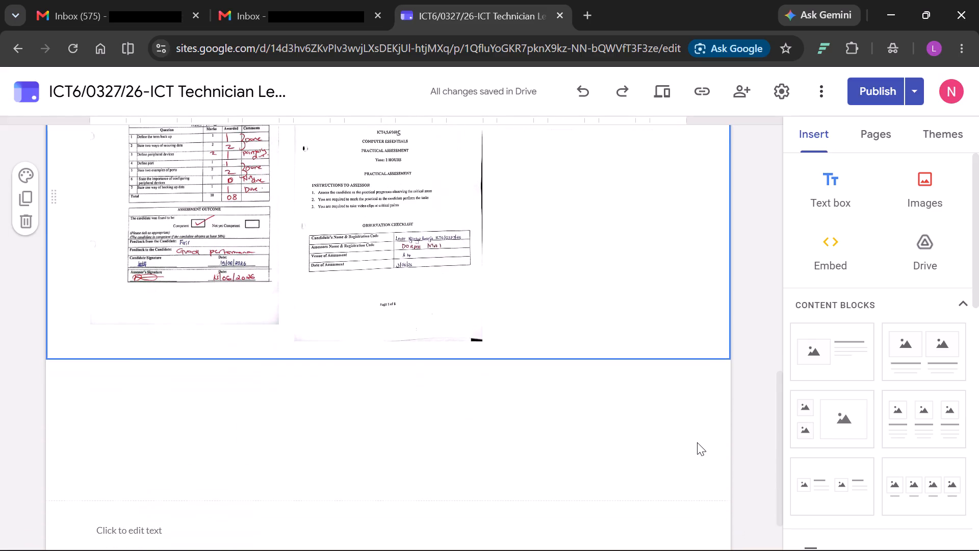
{"action": "left_click", "coordinate": [933, 242]}
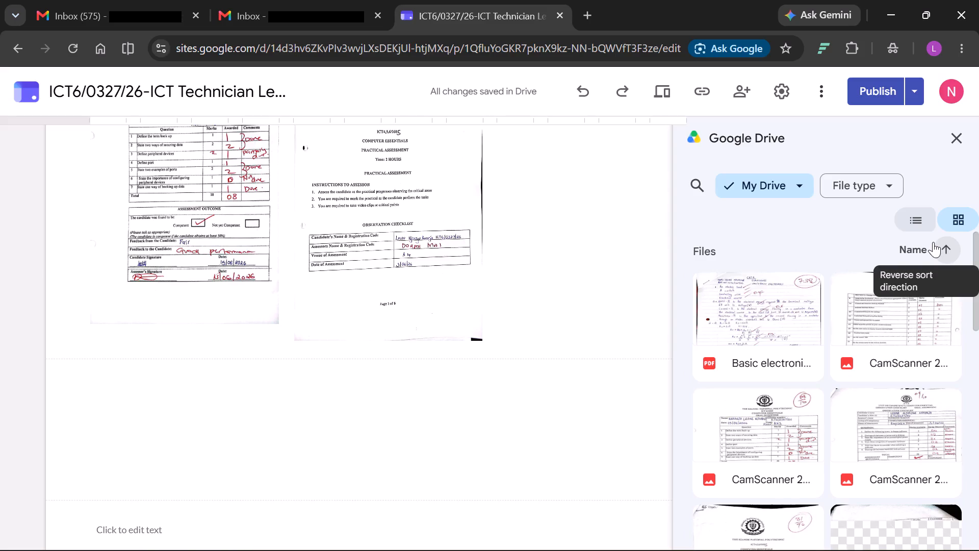
{"action": "scroll", "coordinate": [900, 371], "scroll_direction": "down", "scroll_amount": 1}
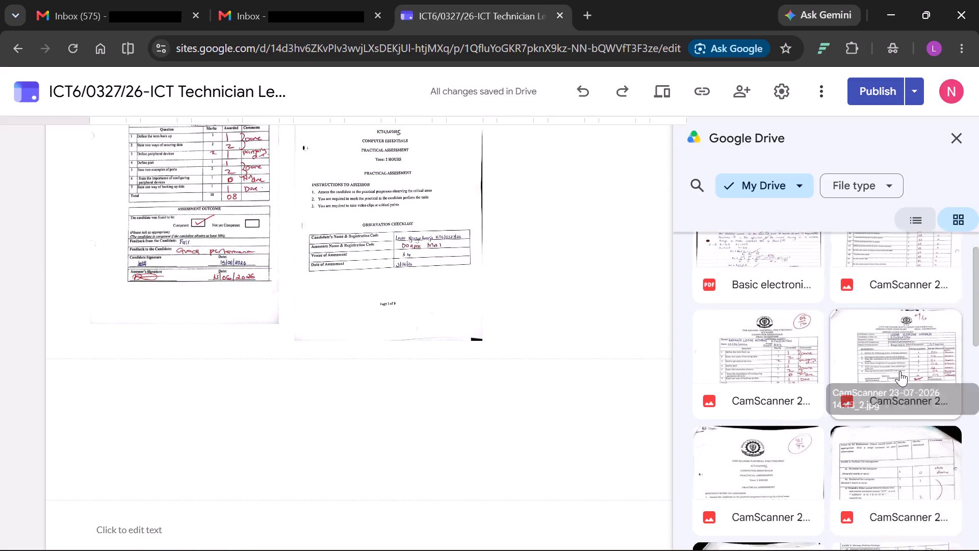
{"action": "scroll", "coordinate": [900, 371], "scroll_direction": "down", "scroll_amount": 2}
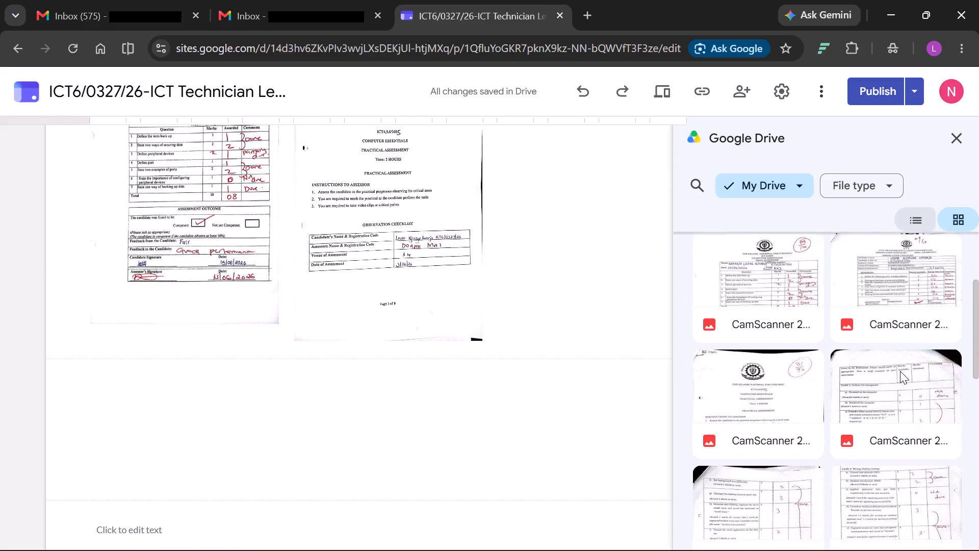
{"action": "scroll", "coordinate": [900, 371], "scroll_direction": "down", "scroll_amount": 1}
{"action": "left_click", "coordinate": [906, 325]}
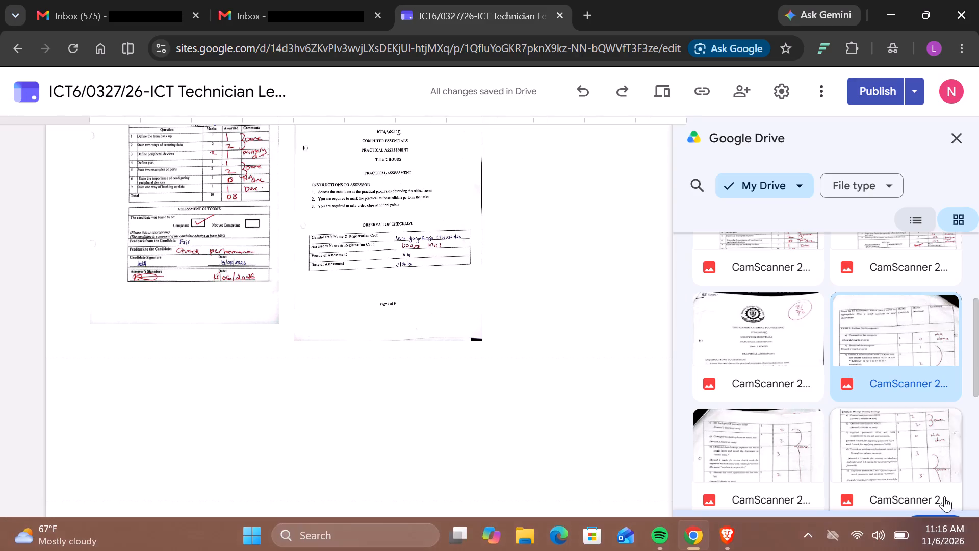
{"action": "left_click", "coordinate": [943, 526]}
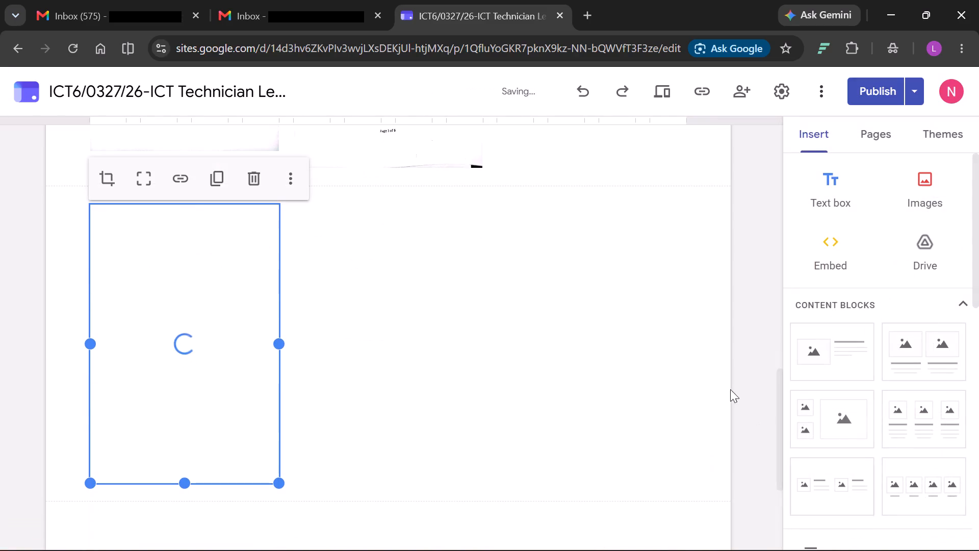
Move the file management task page up into the free space beside the practical assessment cover page.
{"action": "left_click_drag", "start_coordinate": [243, 327], "coordinate": [556, 211]}
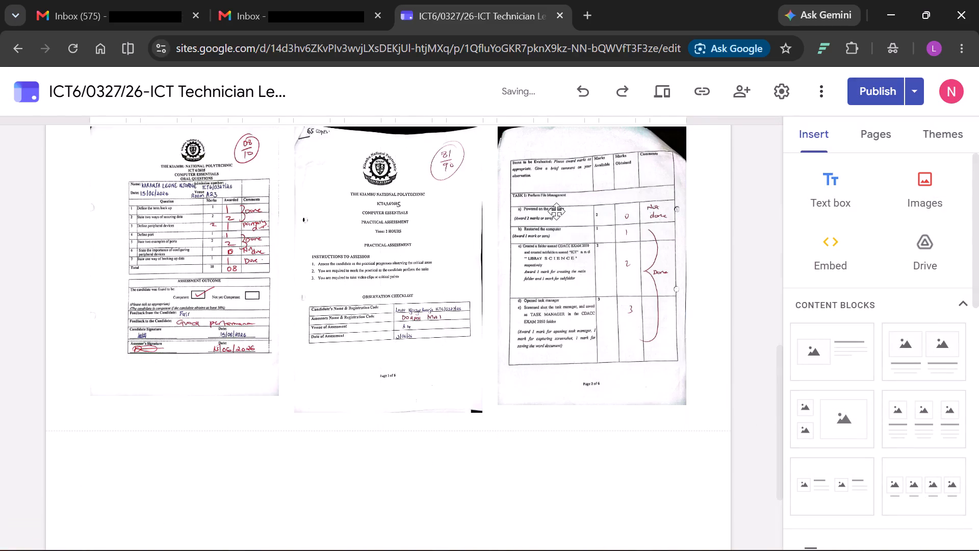
Insert the CamScanner image of practical assessment page 3, starting with item f on setting a solid background, from My Drive.
{"action": "scroll", "coordinate": [556, 211], "scroll_direction": "down", "scroll_amount": 3}
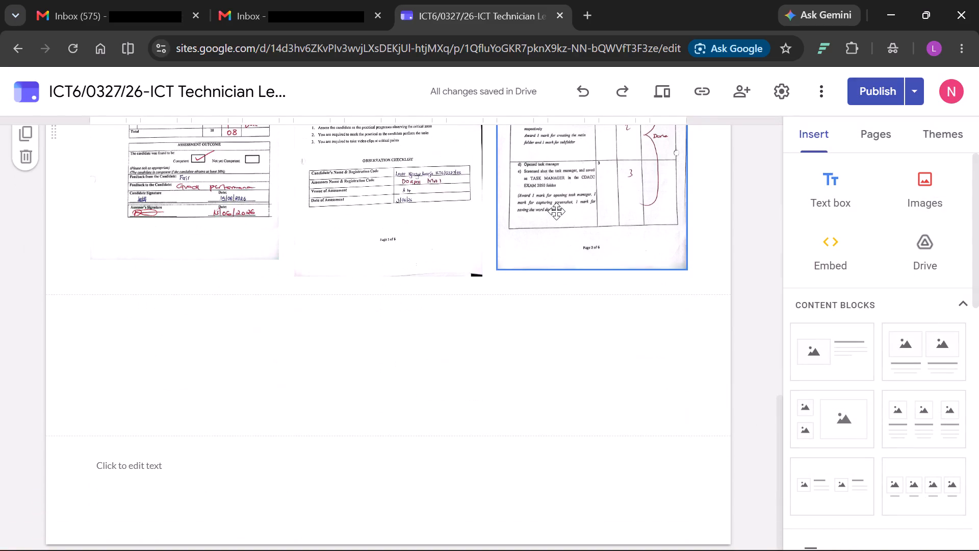
{"action": "left_click", "coordinate": [920, 251]}
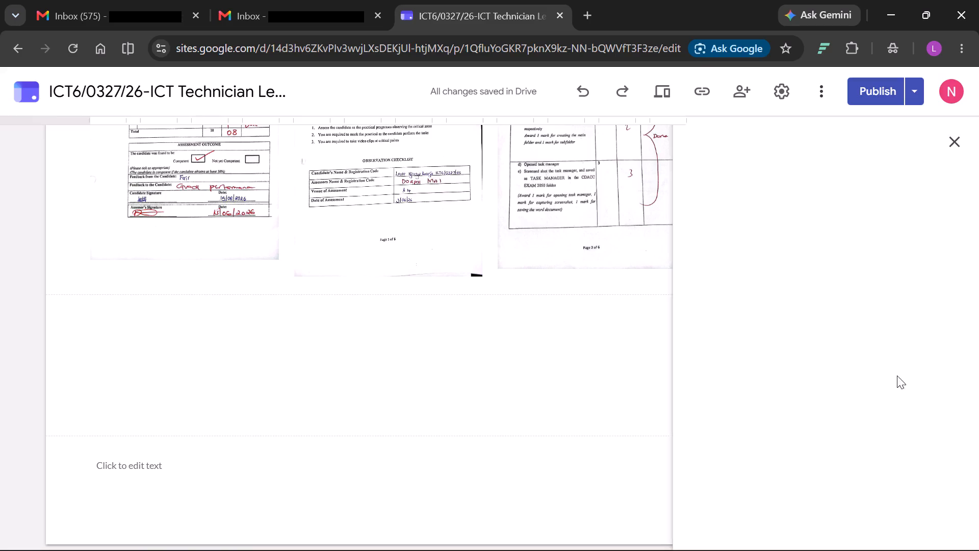
{"action": "scroll", "coordinate": [887, 404], "scroll_direction": "down", "scroll_amount": 1}
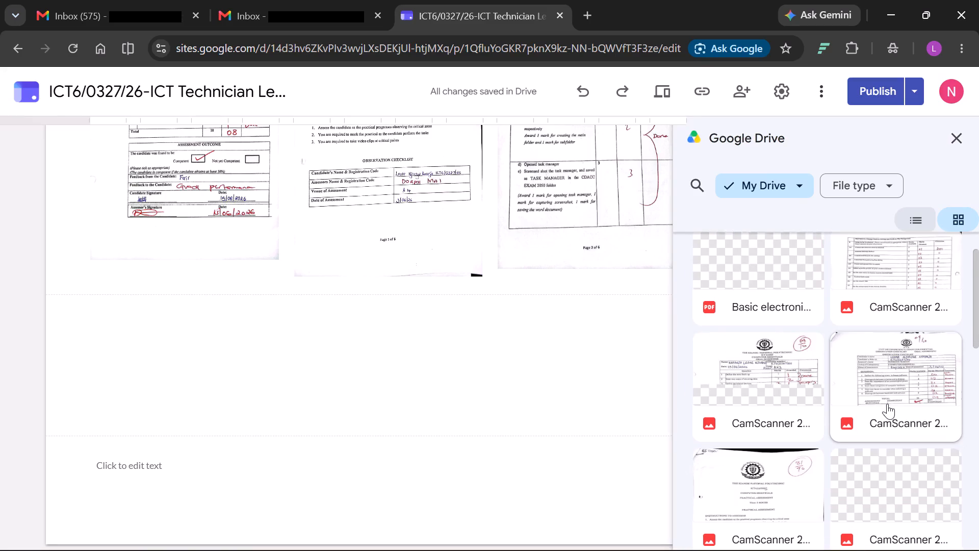
{"action": "scroll", "coordinate": [887, 404], "scroll_direction": "down", "scroll_amount": 3}
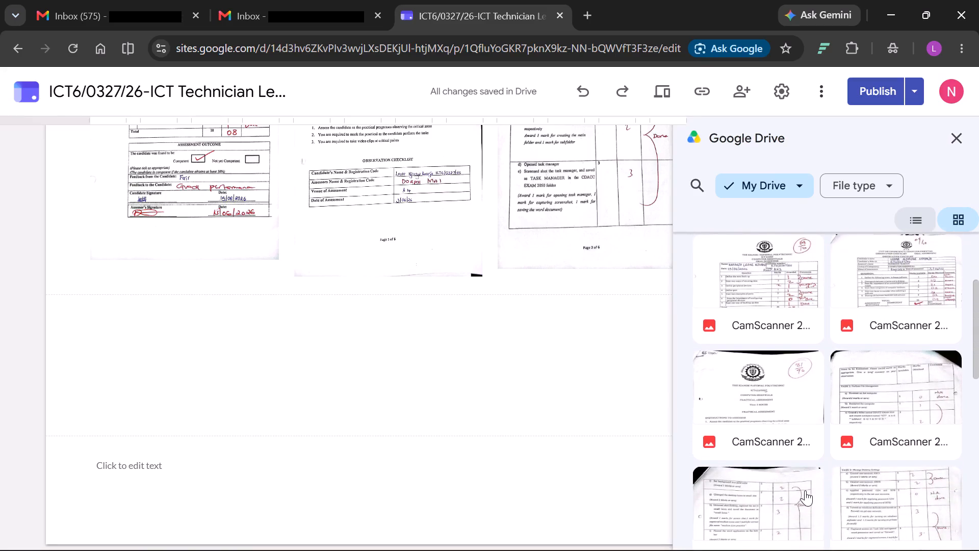
{"action": "left_click", "coordinate": [803, 490]}
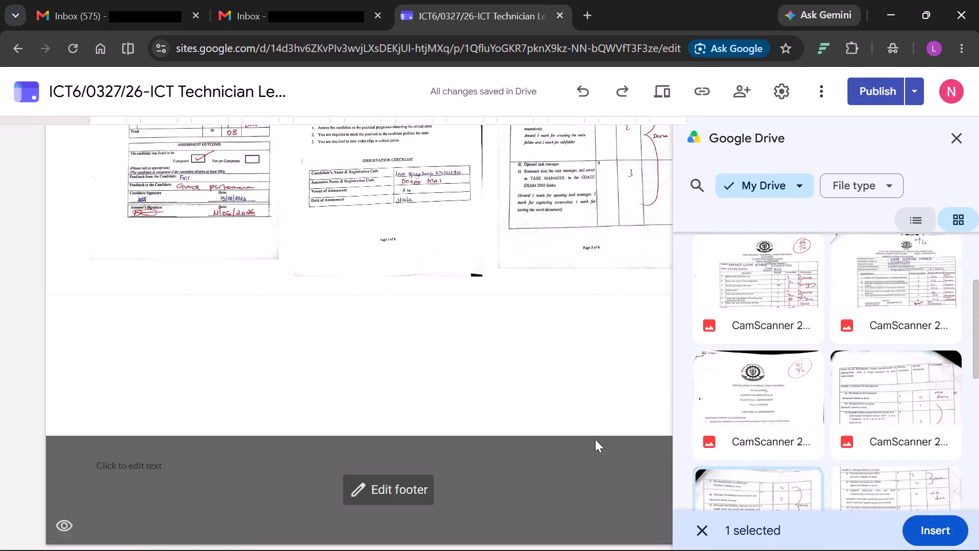
{"action": "left_click", "coordinate": [933, 523]}
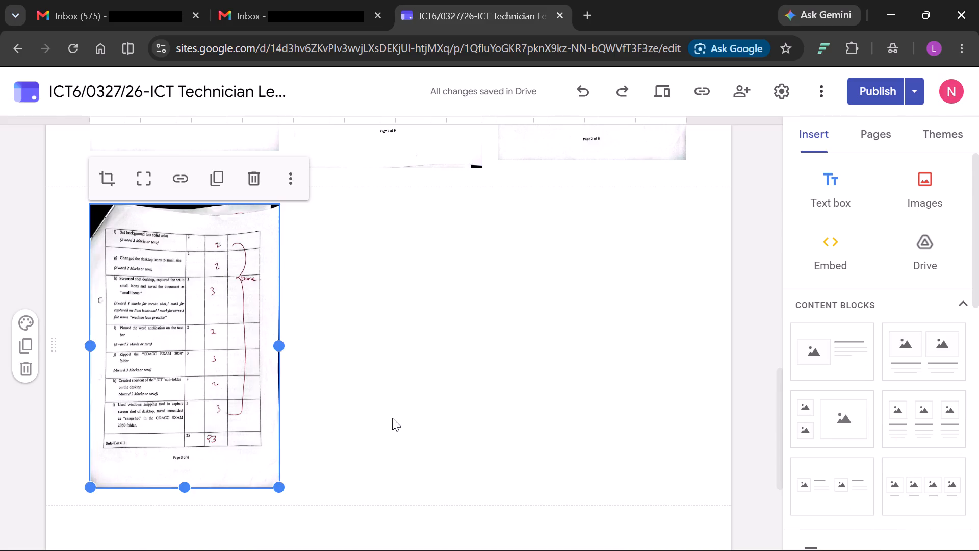
Insert the CamScanner image of the practical assessment page for Task 2, Manage Desktop Settings, from My Drive.
{"action": "left_click", "coordinate": [926, 251]}
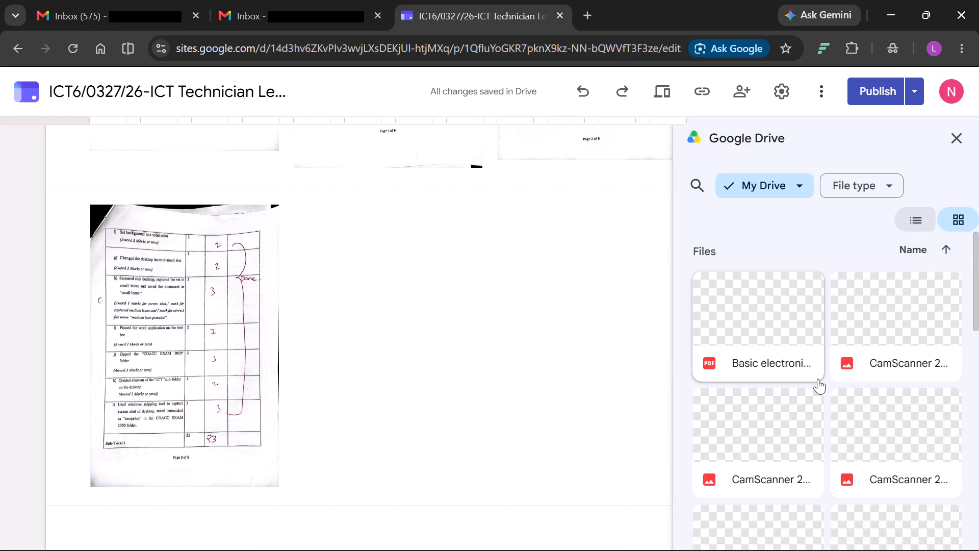
{"action": "scroll", "coordinate": [818, 379], "scroll_direction": "down", "scroll_amount": 4}
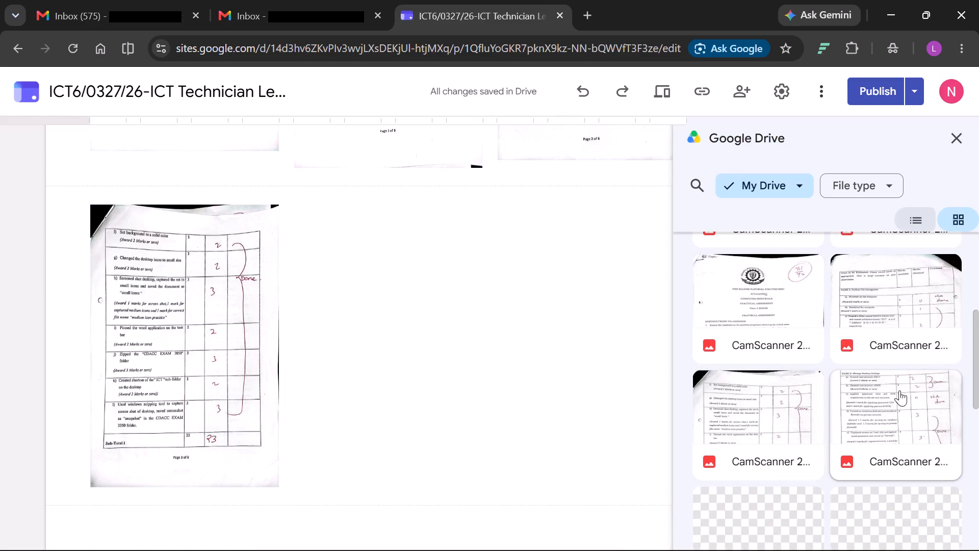
{"action": "left_click", "coordinate": [924, 391]}
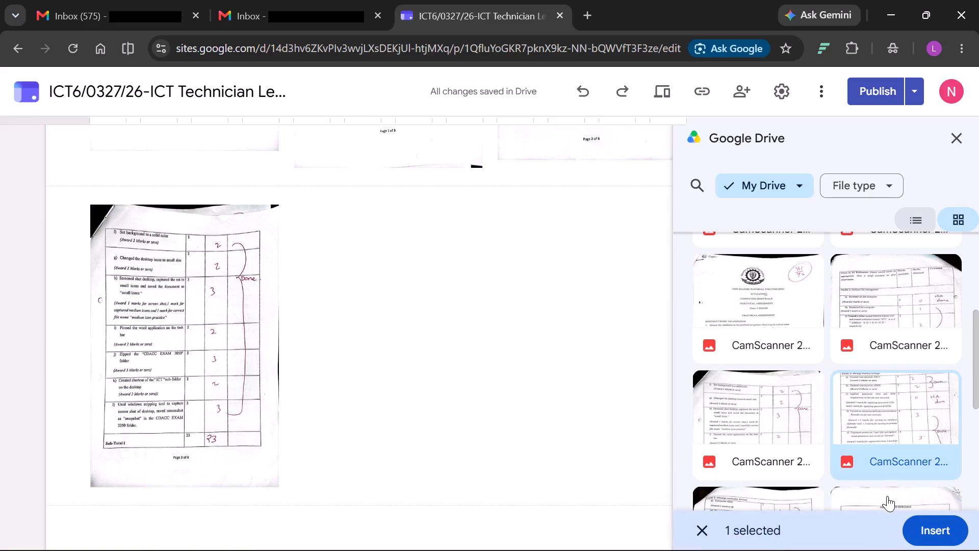
{"action": "left_click", "coordinate": [926, 532]}
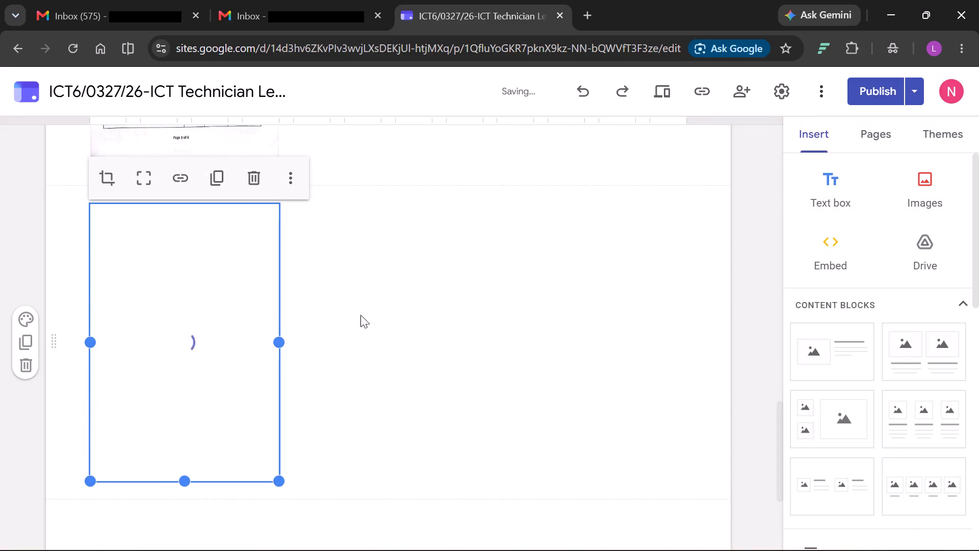
Move the Task 2 desktop settings page up into the free space beside practical assessment page 3.
{"action": "left_click_drag", "start_coordinate": [224, 299], "coordinate": [382, 489]}
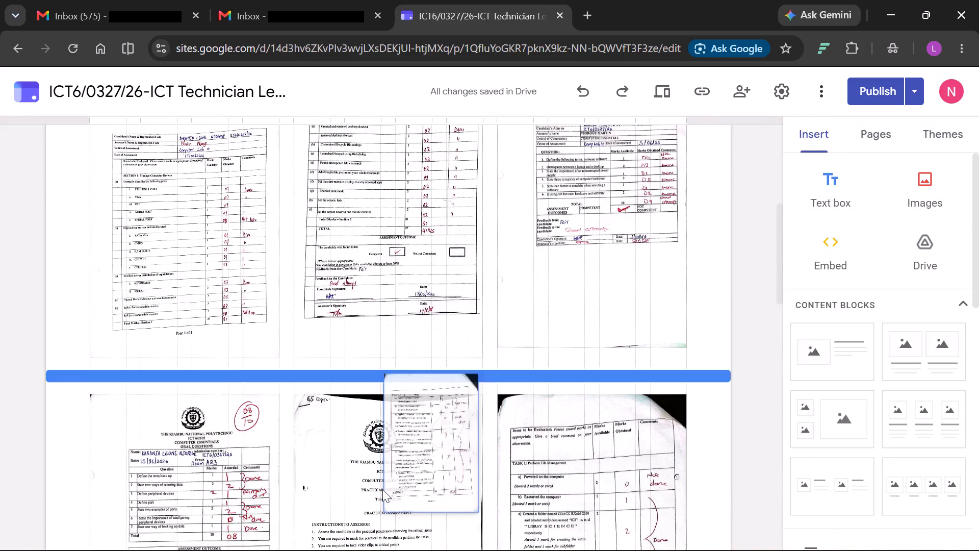
{"action": "left_click_drag", "start_coordinate": [382, 489], "coordinate": [379, 323]}
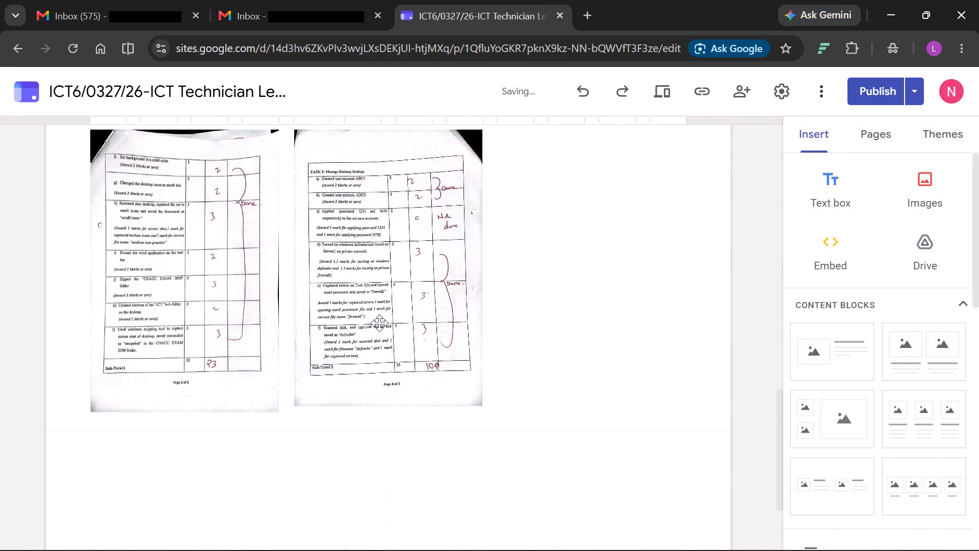
Insert the CamScanner image of the practical assessment page for Task 3, Manage computer devices, from My Drive.
{"action": "left_click", "coordinate": [941, 261]}
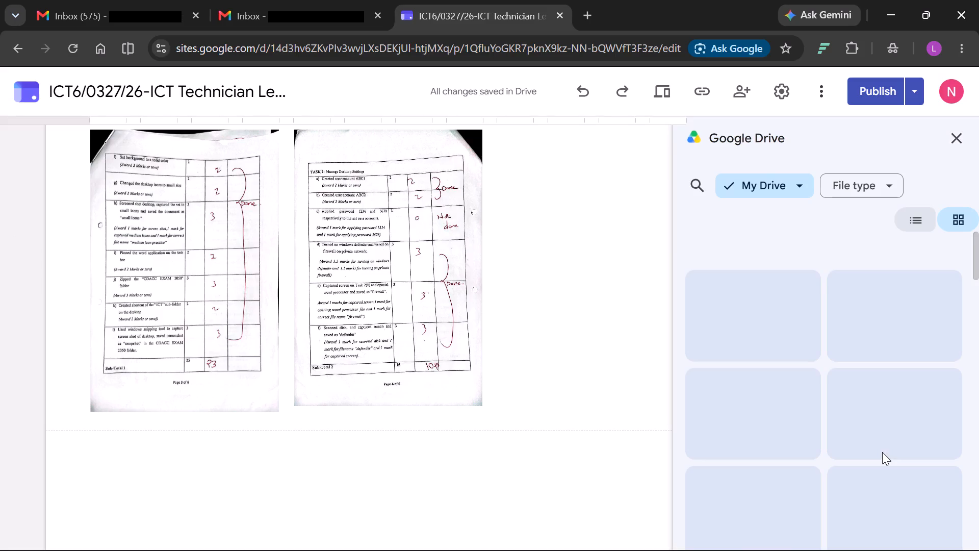
{"action": "scroll", "coordinate": [882, 452], "scroll_direction": "down", "scroll_amount": 1}
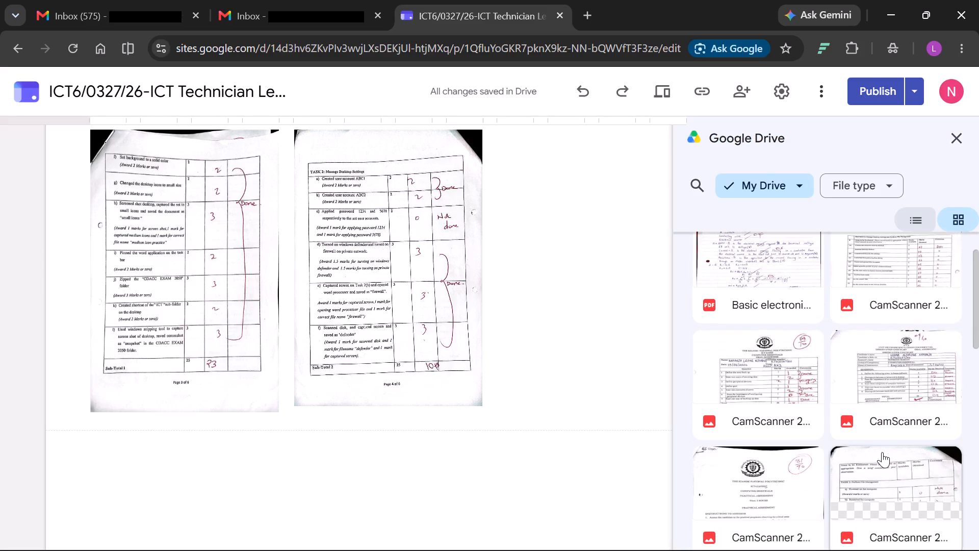
{"action": "scroll", "coordinate": [882, 452], "scroll_direction": "down", "scroll_amount": 5}
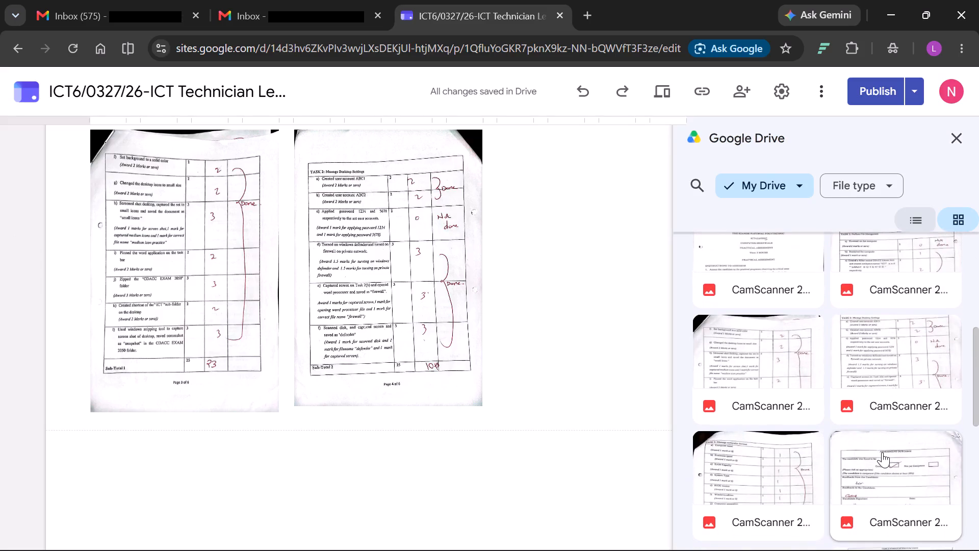
{"action": "scroll", "coordinate": [882, 452], "scroll_direction": "down", "scroll_amount": 1}
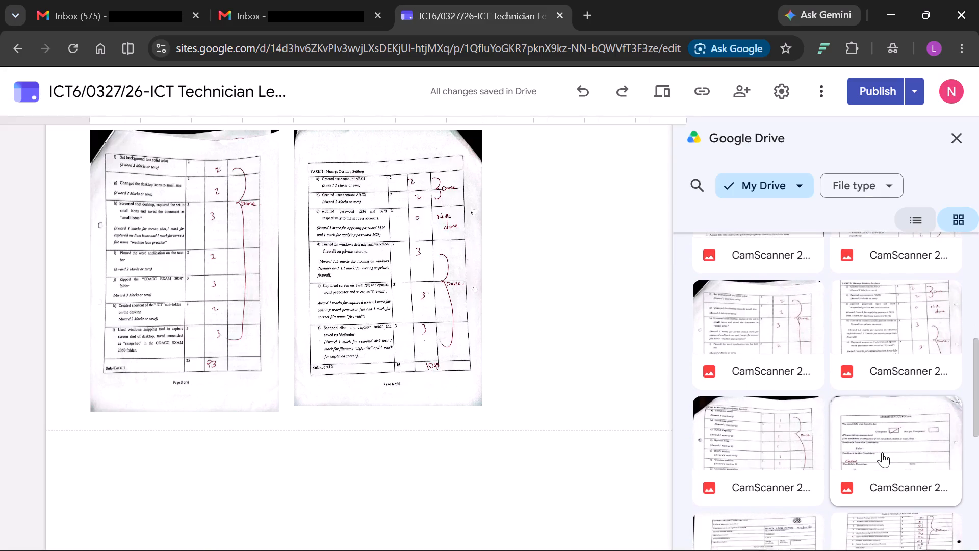
{"action": "scroll", "coordinate": [882, 452], "scroll_direction": "down", "scroll_amount": 2}
{"action": "left_click", "coordinate": [779, 458]}
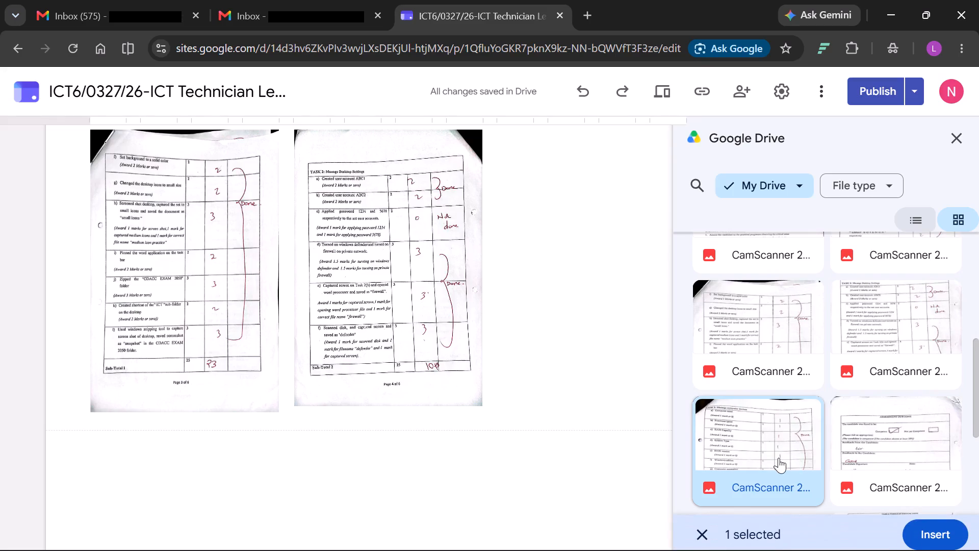
{"action": "left_click", "coordinate": [939, 538]}
Move the Task 3 computer devices page up into the free space beside the Task 2 desktop settings page.
{"action": "left_click_drag", "start_coordinate": [220, 329], "coordinate": [542, 399]}
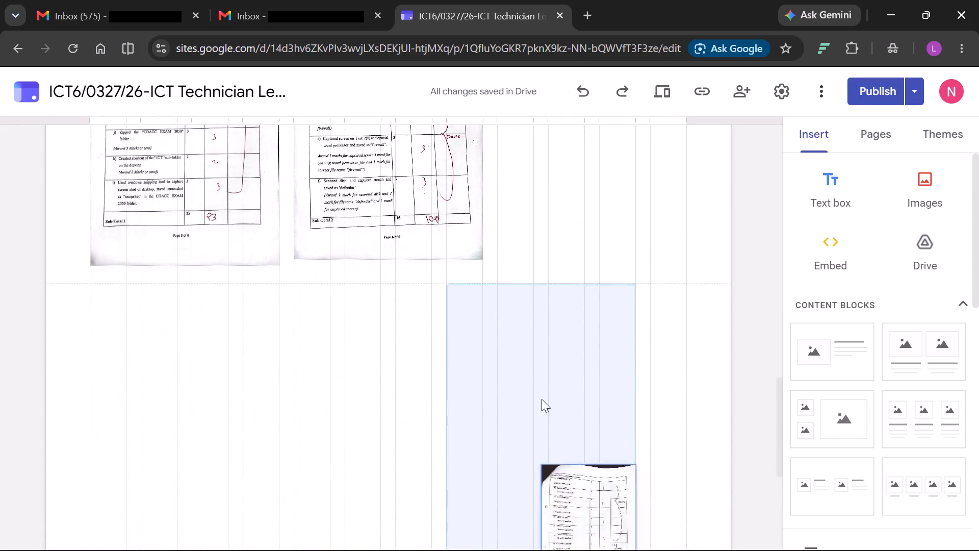
{"action": "left_click_drag", "start_coordinate": [542, 399], "coordinate": [557, 194]}
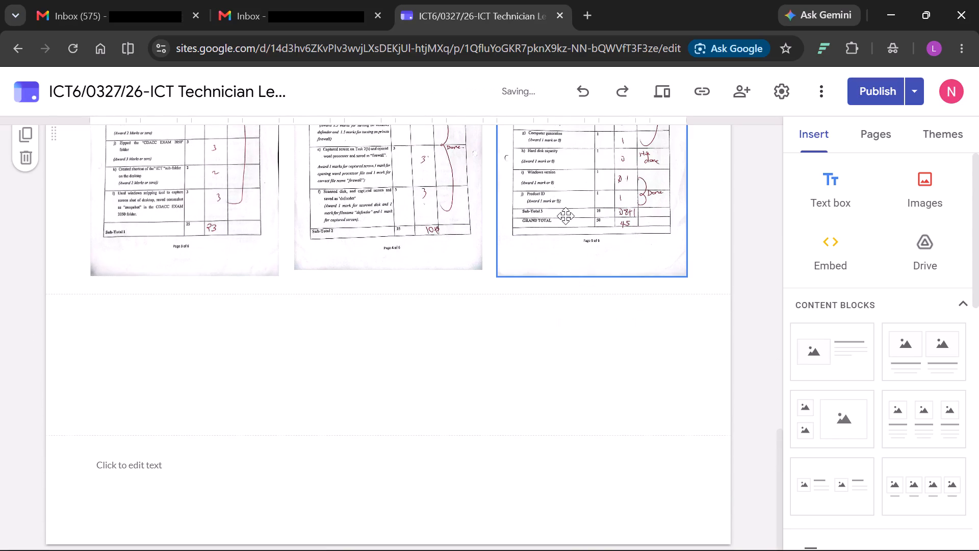
Insert the CamScanner image of the practical assessment's final page with the Assessment Outcome table from My Drive.
{"action": "scroll", "coordinate": [565, 216], "scroll_direction": "up", "scroll_amount": 3}
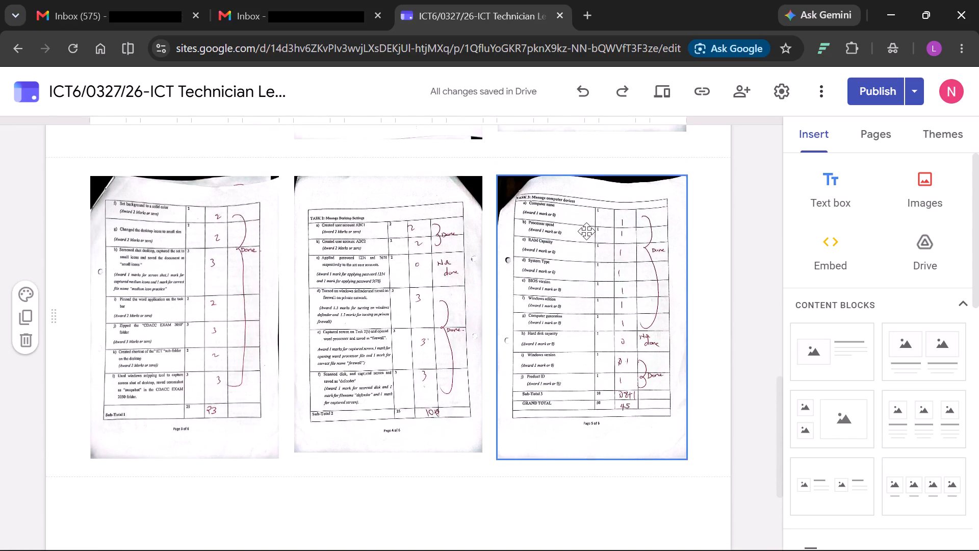
{"action": "left_click", "coordinate": [929, 247]}
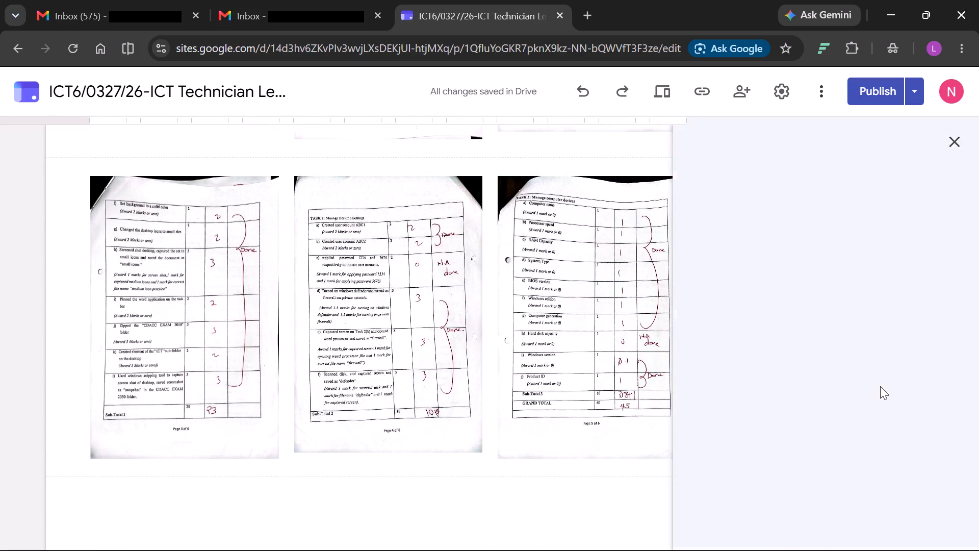
{"action": "scroll", "coordinate": [880, 386], "scroll_direction": "down", "scroll_amount": 4}
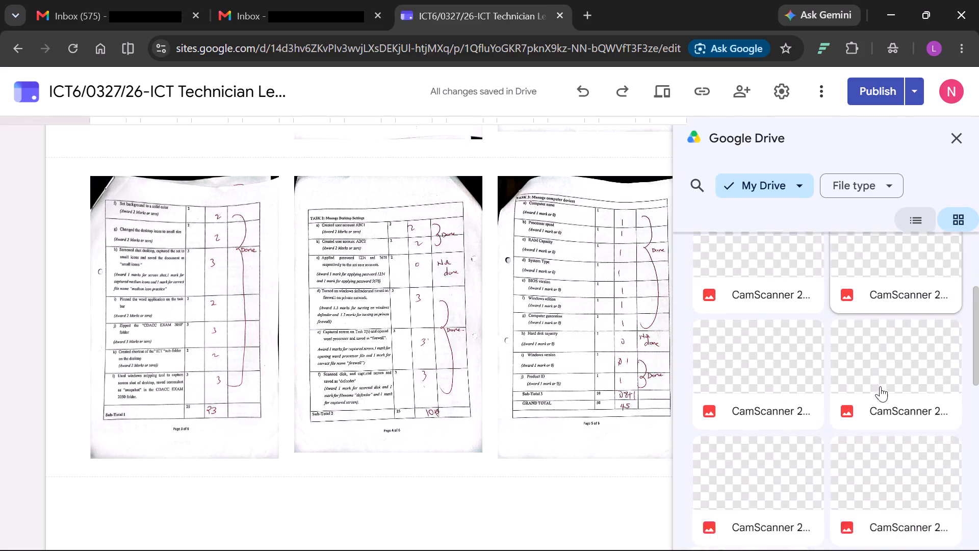
{"action": "scroll", "coordinate": [880, 386], "scroll_direction": "down", "scroll_amount": 3}
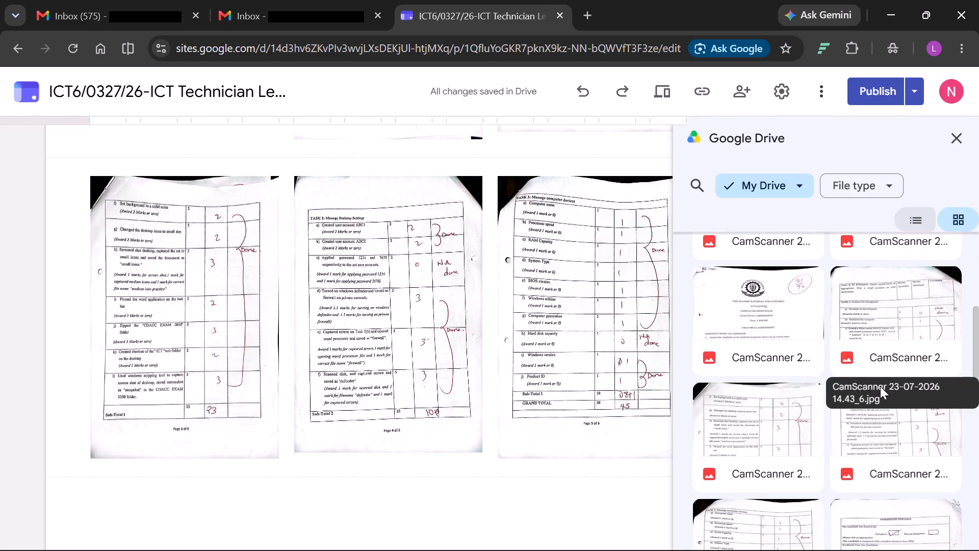
{"action": "scroll", "coordinate": [880, 386], "scroll_direction": "down", "scroll_amount": 1}
{"action": "scroll", "coordinate": [832, 438], "scroll_direction": "down", "scroll_amount": 2}
{"action": "right_click", "coordinate": [912, 438]}
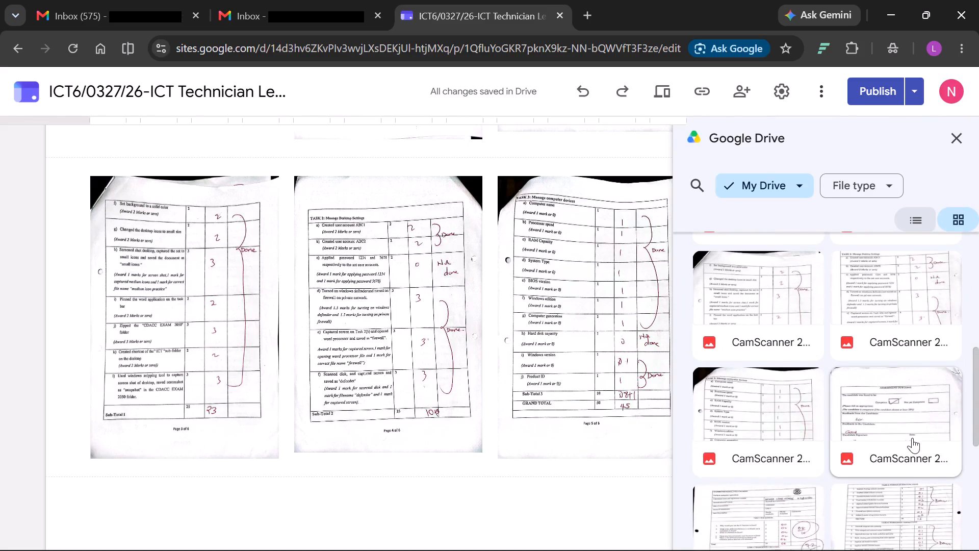
{"action": "left_click", "coordinate": [948, 396]}
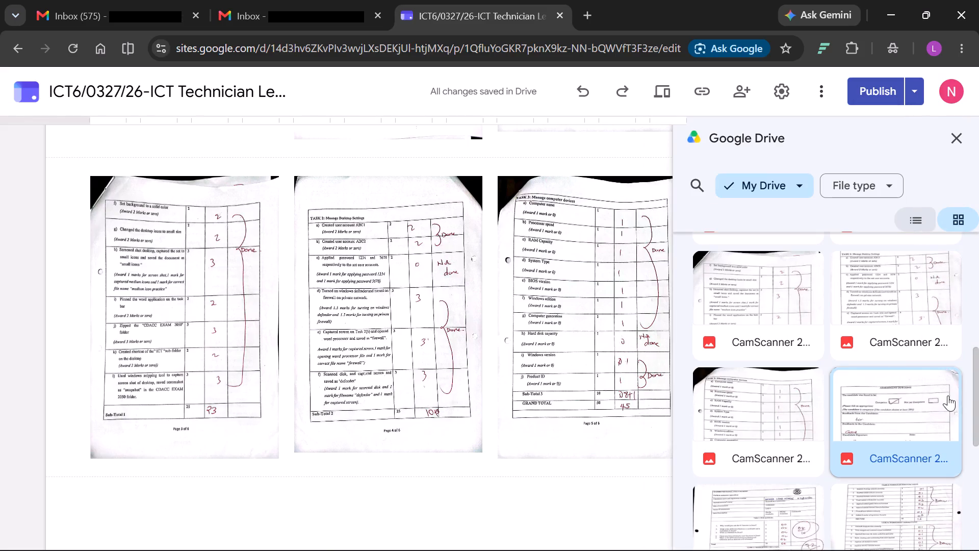
{"action": "left_click", "coordinate": [948, 393]}
{"action": "left_click", "coordinate": [948, 393]}
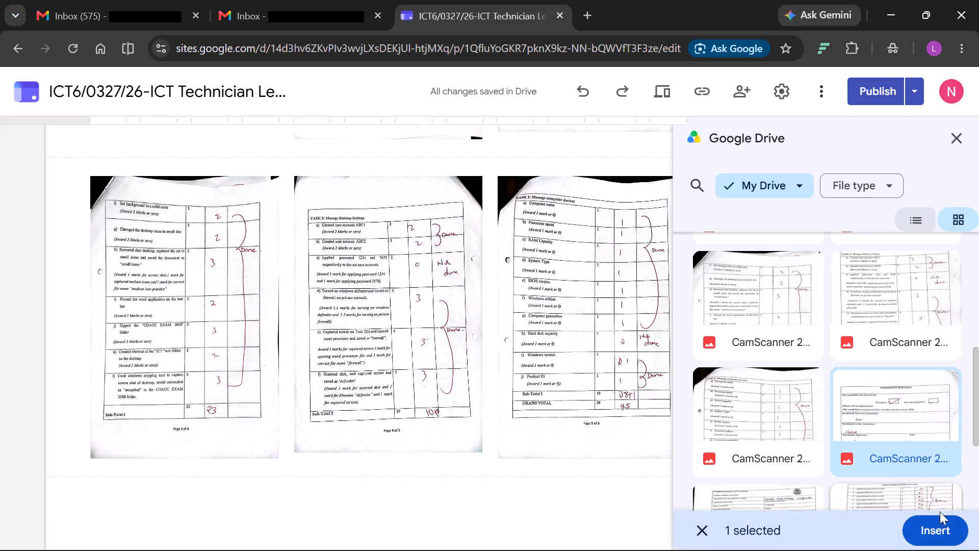
{"action": "left_click", "coordinate": [939, 530]}
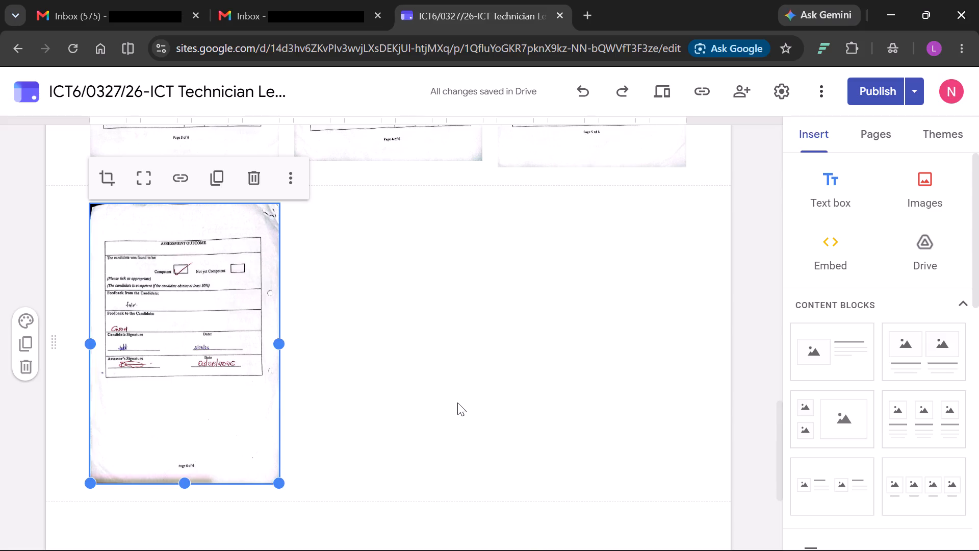
Look through the My Drive files for further assessment scans to place on the page.
{"action": "left_click", "coordinate": [903, 248]}
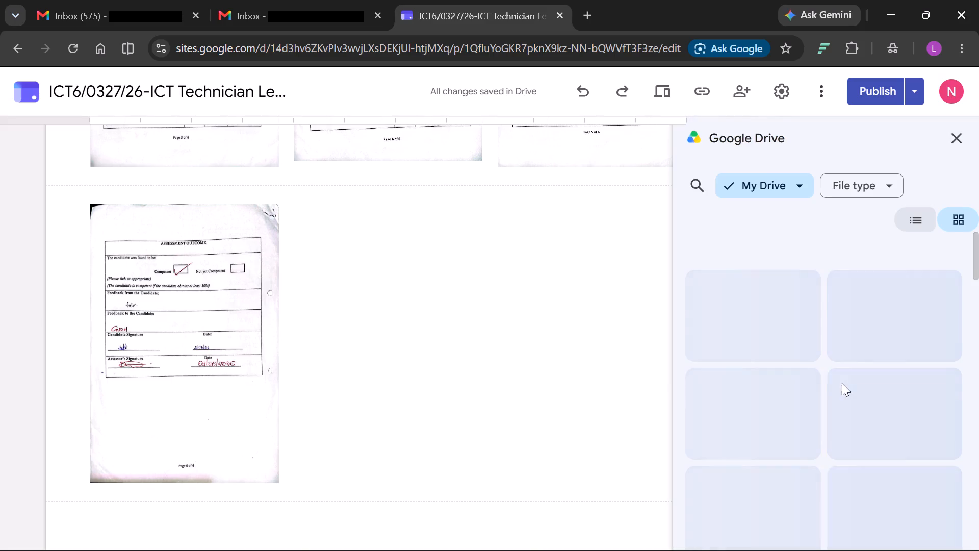
{"action": "scroll", "coordinate": [842, 383], "scroll_direction": "down", "scroll_amount": 4}
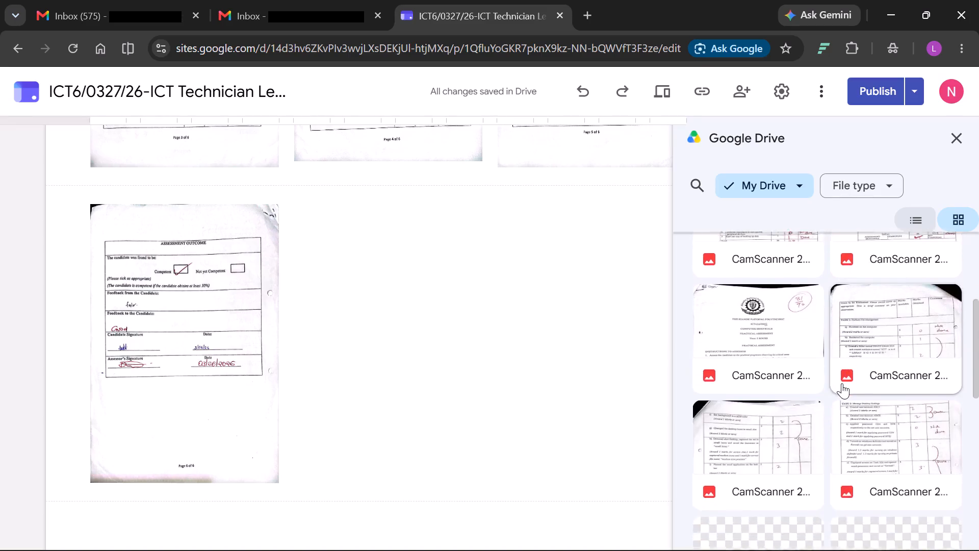
{"action": "scroll", "coordinate": [842, 383], "scroll_direction": "down", "scroll_amount": 6}
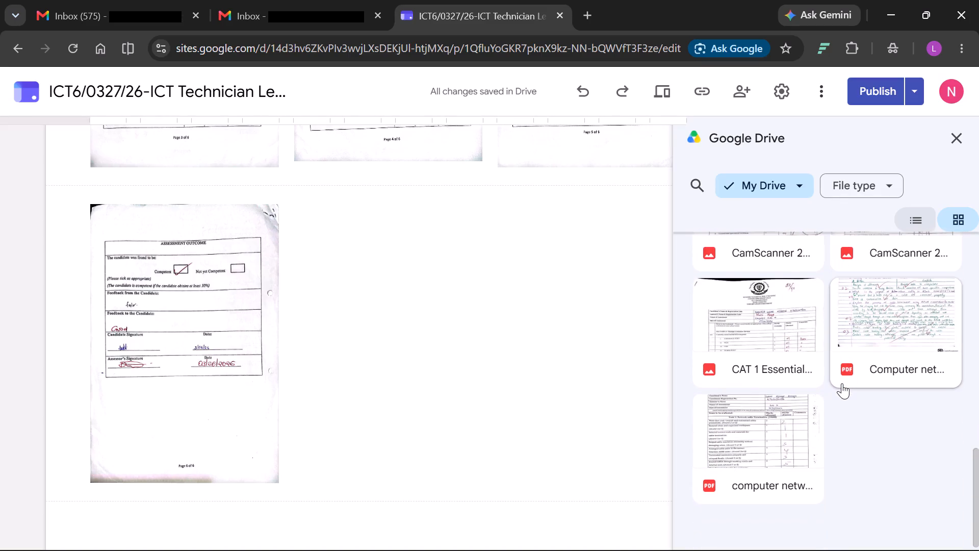
{"action": "scroll", "coordinate": [842, 383], "scroll_direction": "up", "scroll_amount": 4}
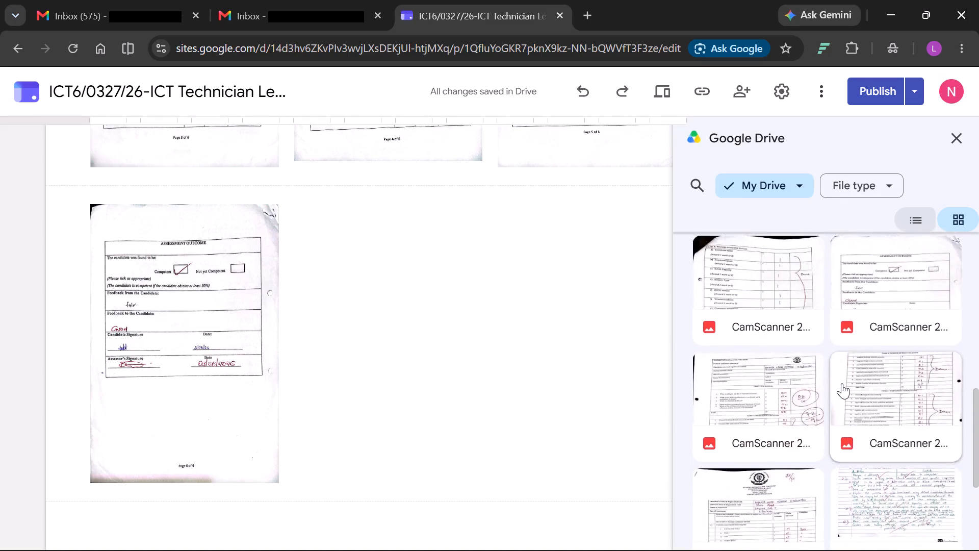
{"action": "scroll", "coordinate": [842, 383], "scroll_direction": "up", "scroll_amount": 7}
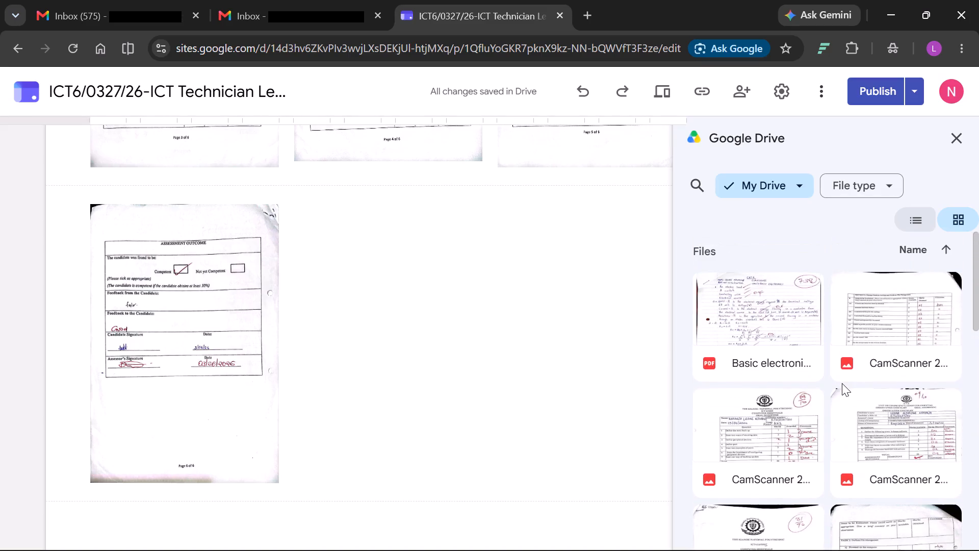
{"action": "scroll", "coordinate": [842, 383], "scroll_direction": "up", "scroll_amount": 2}
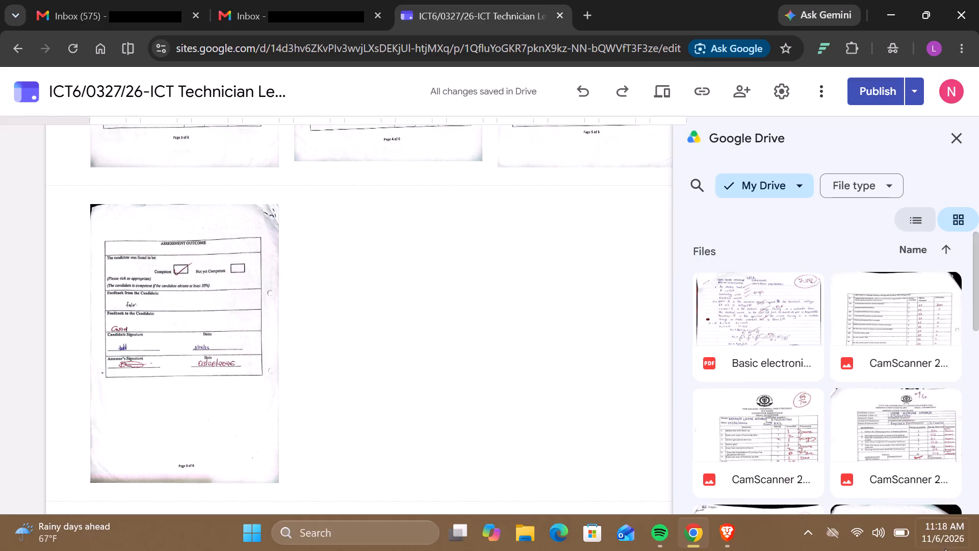
{"action": "scroll", "coordinate": [866, 419], "scroll_direction": "down", "scroll_amount": 11}
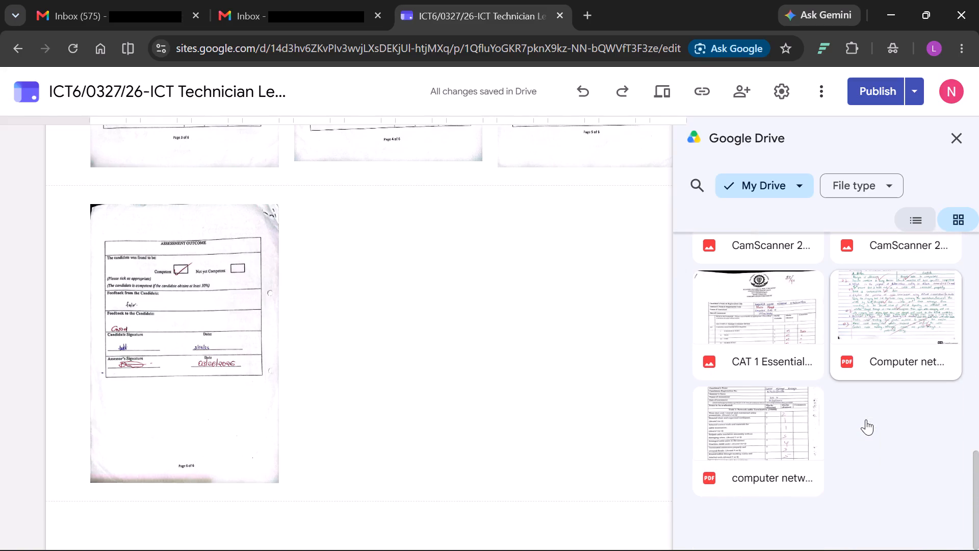
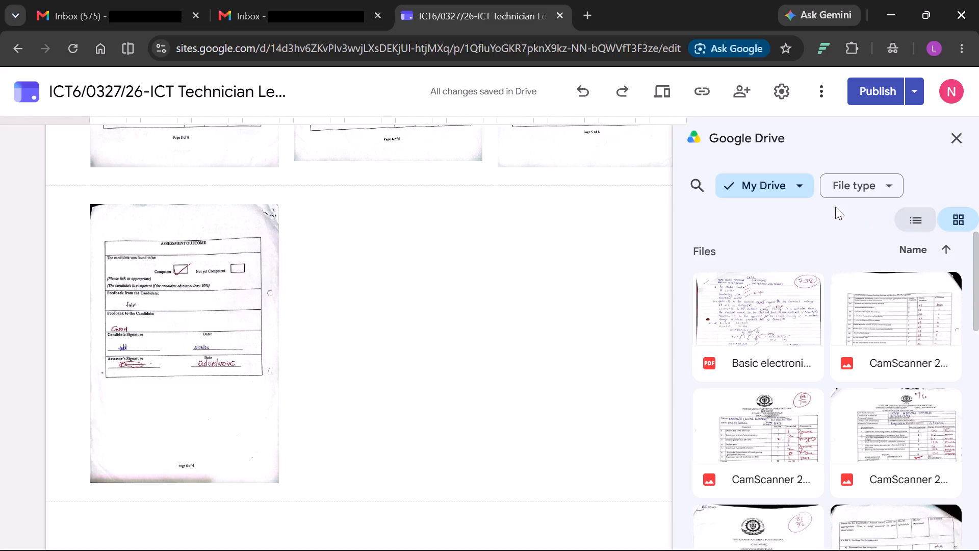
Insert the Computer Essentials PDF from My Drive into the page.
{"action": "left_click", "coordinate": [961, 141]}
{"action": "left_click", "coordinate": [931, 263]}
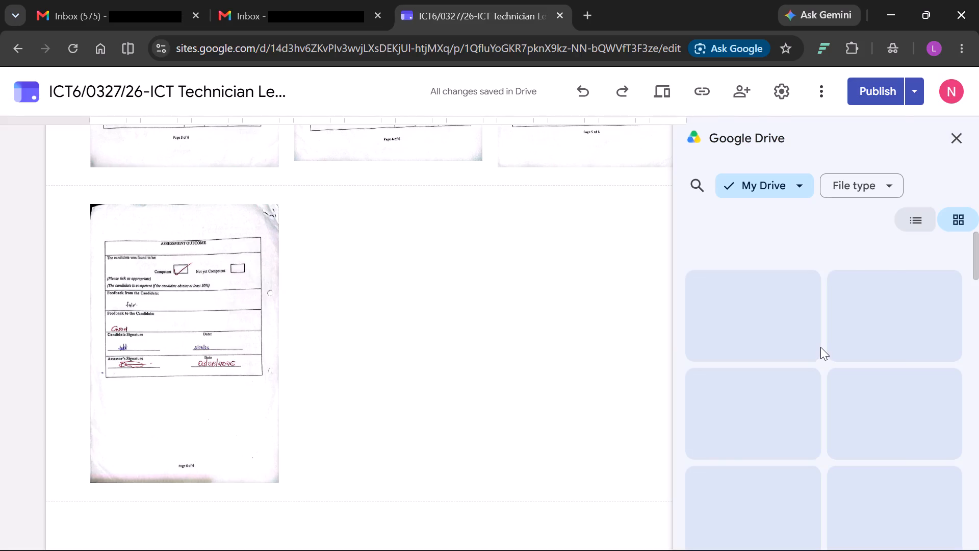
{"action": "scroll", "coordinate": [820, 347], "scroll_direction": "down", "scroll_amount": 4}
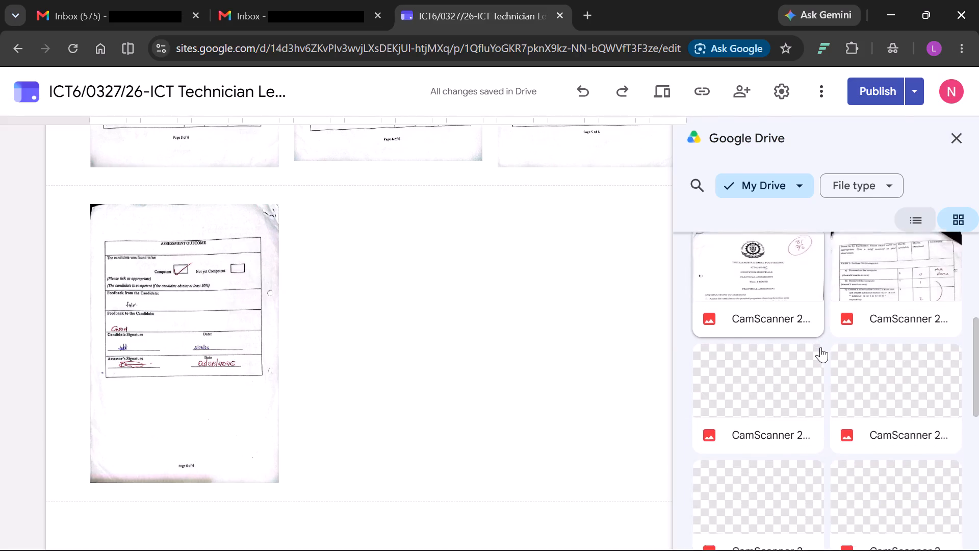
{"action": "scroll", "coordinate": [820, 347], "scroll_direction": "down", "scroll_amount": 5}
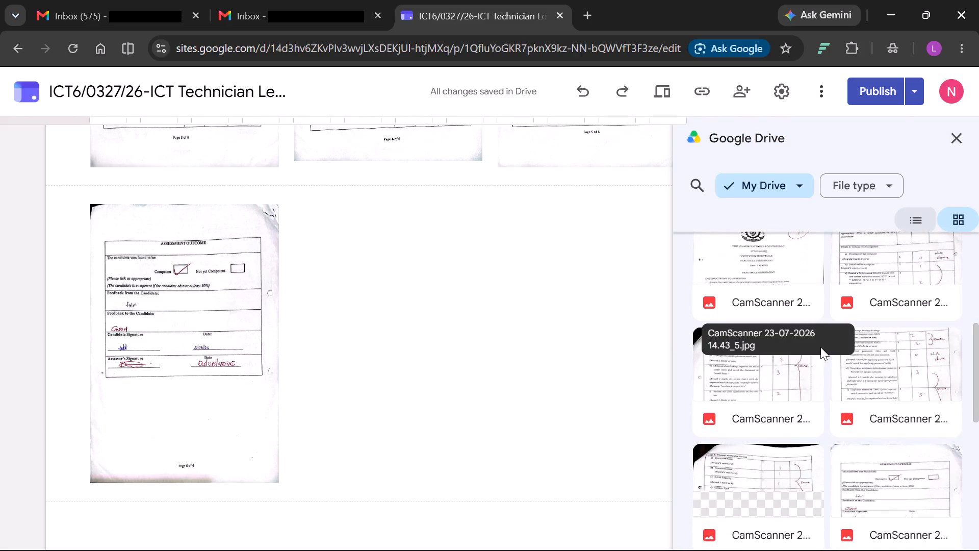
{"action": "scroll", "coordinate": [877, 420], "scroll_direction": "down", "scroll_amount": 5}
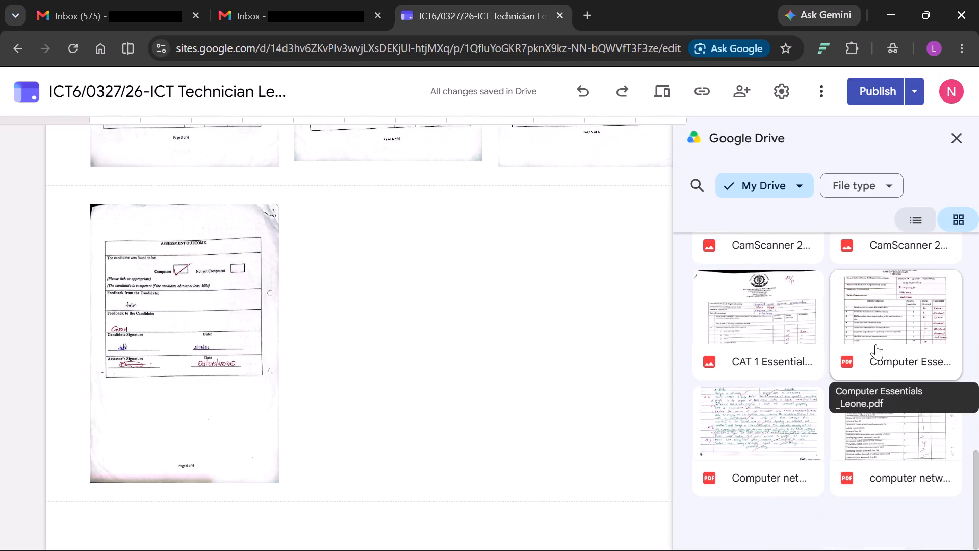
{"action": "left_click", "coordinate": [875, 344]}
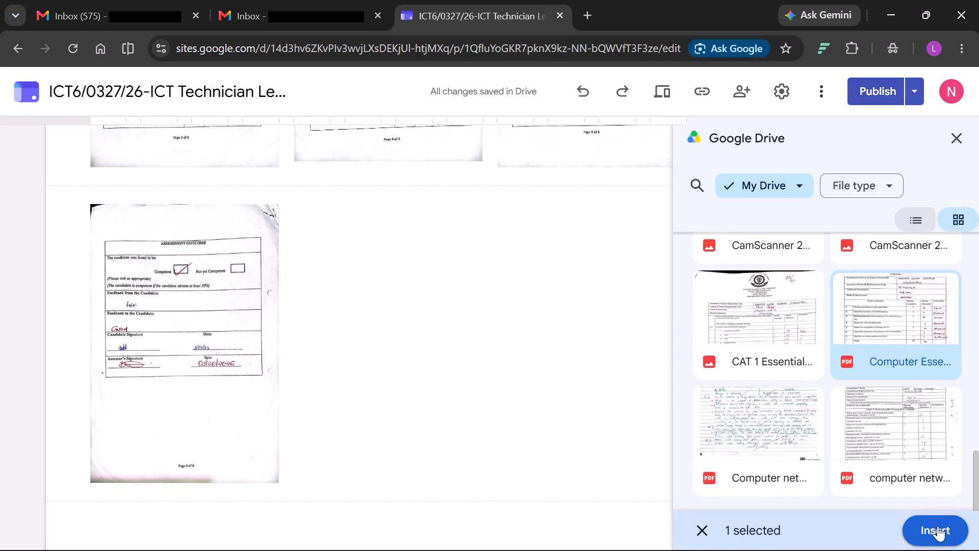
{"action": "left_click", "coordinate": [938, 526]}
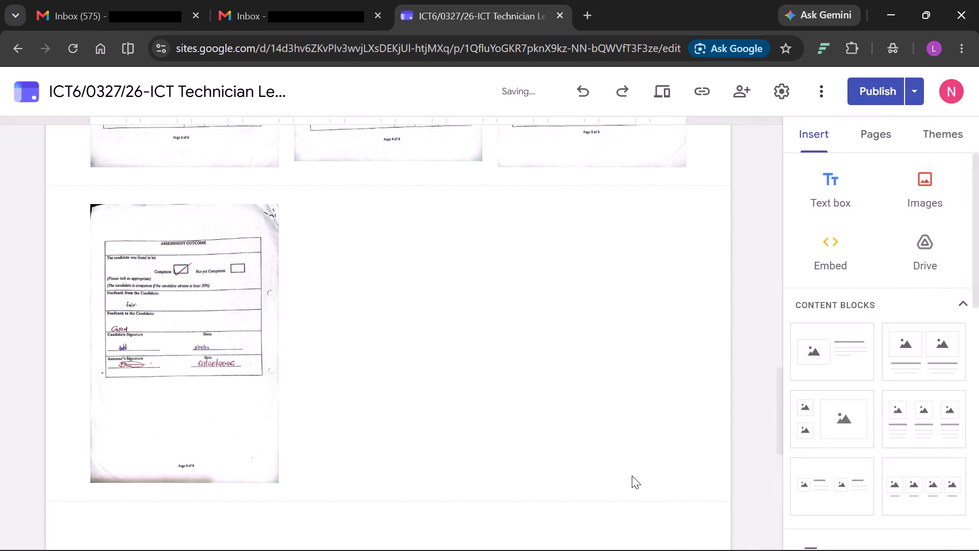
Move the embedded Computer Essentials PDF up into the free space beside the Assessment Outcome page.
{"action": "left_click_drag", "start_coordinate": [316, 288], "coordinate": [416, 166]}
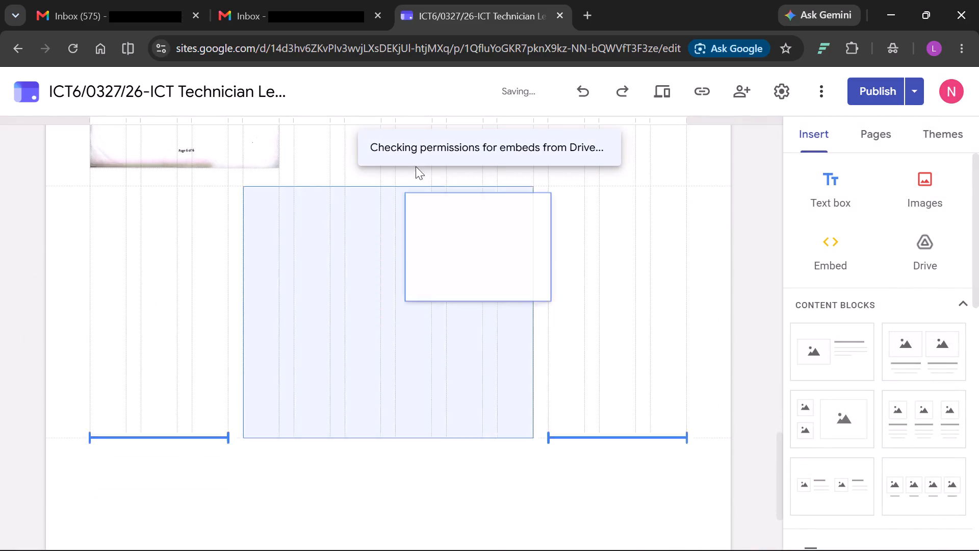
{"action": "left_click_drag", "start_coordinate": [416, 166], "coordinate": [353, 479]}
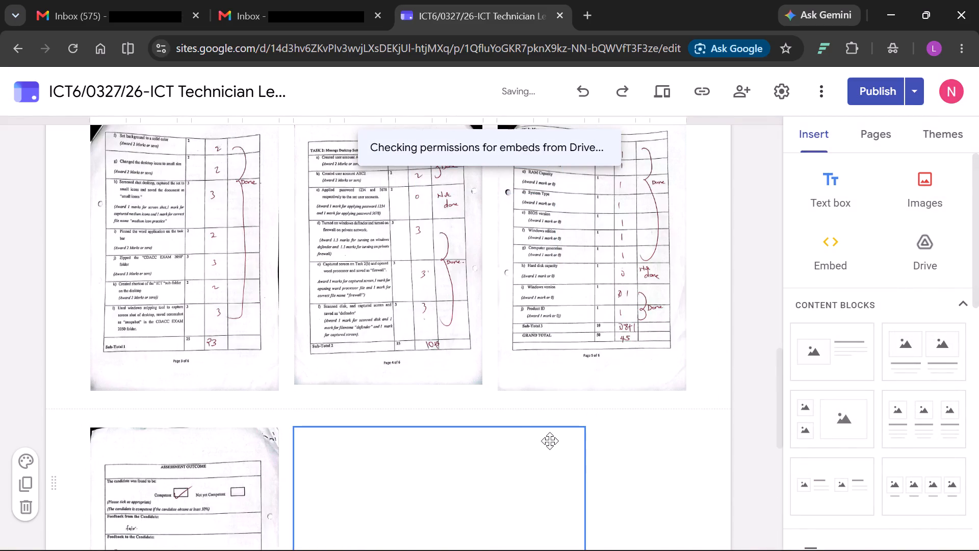
Share the Computer Essentials PDF so that anyone with the link has Viewer access.
{"action": "scroll", "coordinate": [666, 432], "scroll_direction": "down", "scroll_amount": 2}
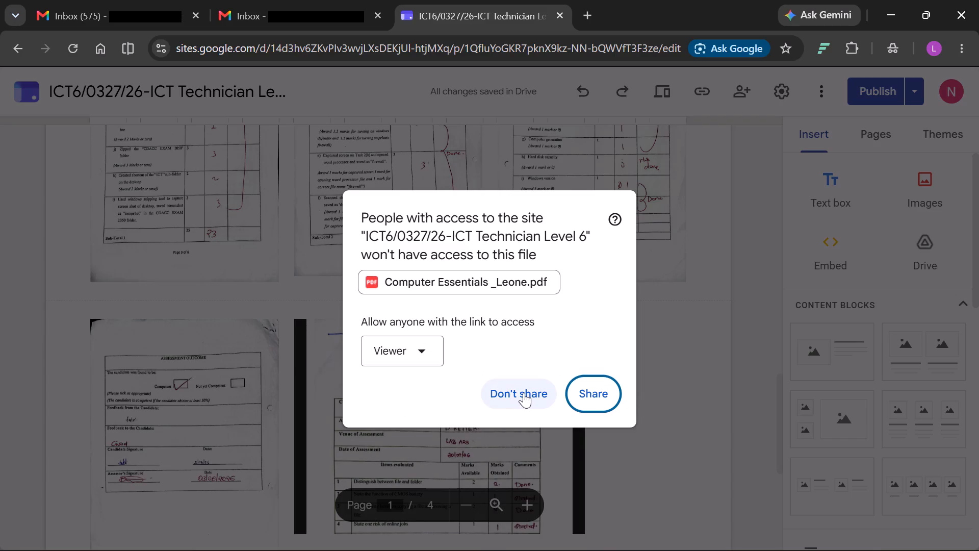
{"action": "left_click", "coordinate": [617, 229]}
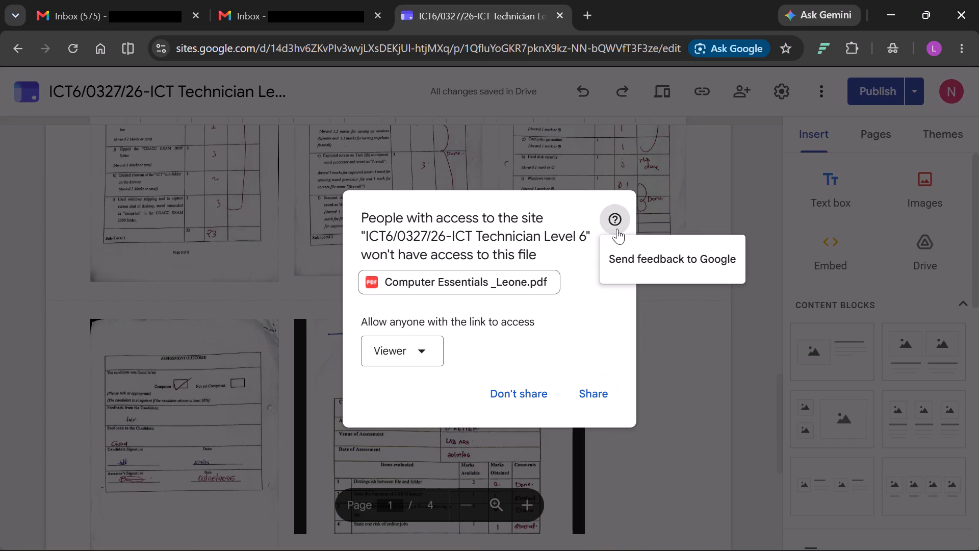
{"action": "left_click", "coordinate": [617, 229]}
{"action": "left_click", "coordinate": [394, 358]}
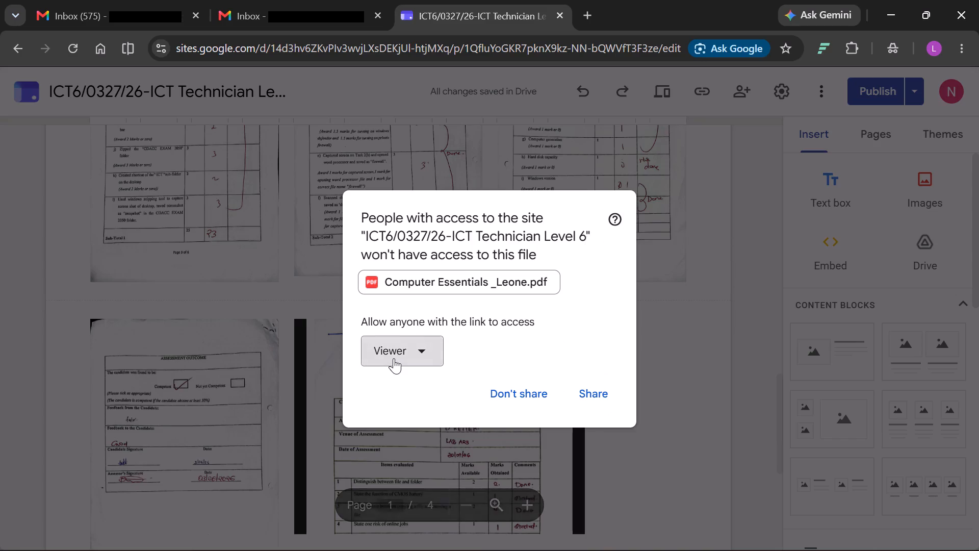
{"action": "left_click", "coordinate": [393, 392]}
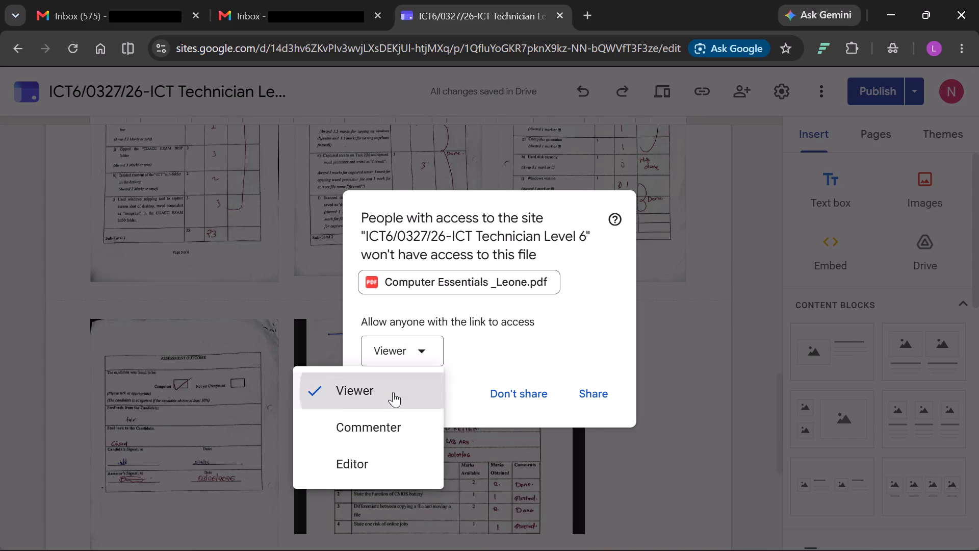
{"action": "left_click", "coordinate": [606, 386]}
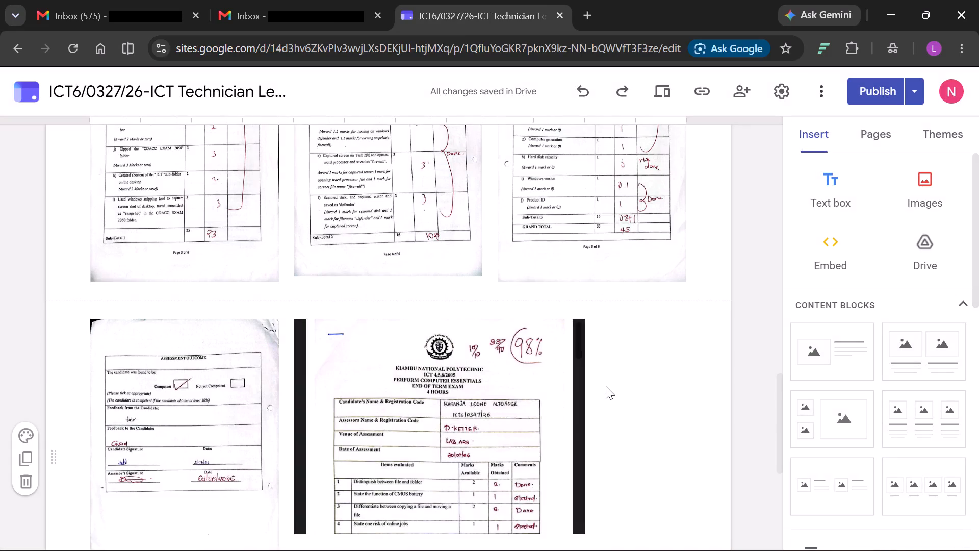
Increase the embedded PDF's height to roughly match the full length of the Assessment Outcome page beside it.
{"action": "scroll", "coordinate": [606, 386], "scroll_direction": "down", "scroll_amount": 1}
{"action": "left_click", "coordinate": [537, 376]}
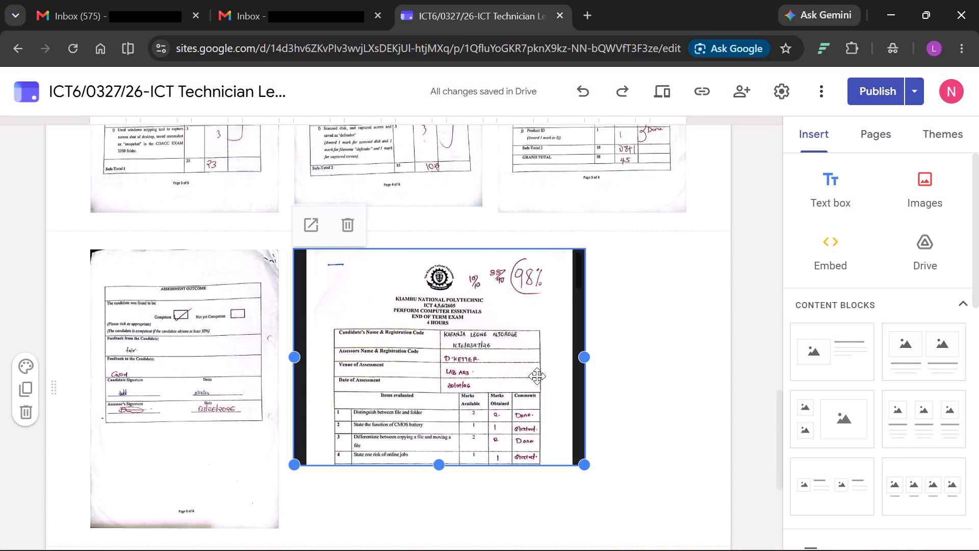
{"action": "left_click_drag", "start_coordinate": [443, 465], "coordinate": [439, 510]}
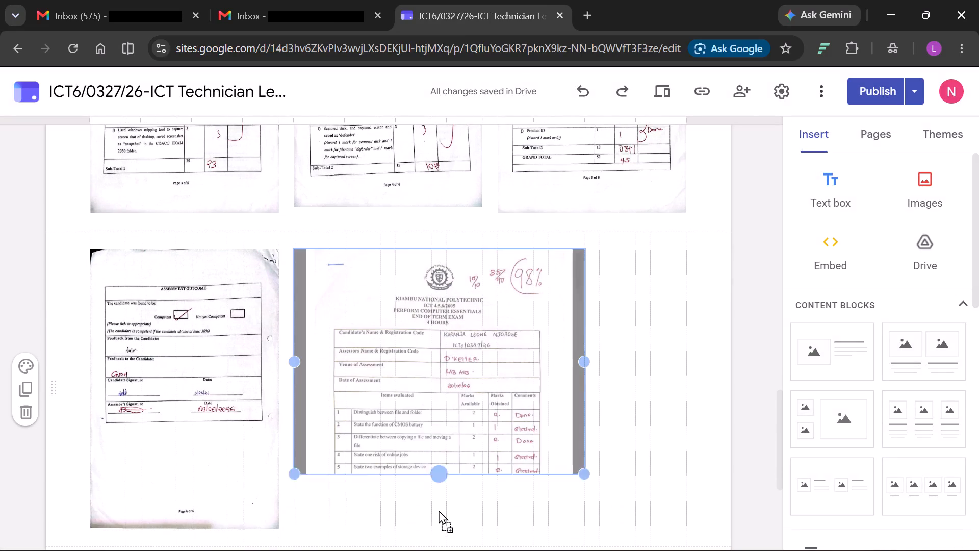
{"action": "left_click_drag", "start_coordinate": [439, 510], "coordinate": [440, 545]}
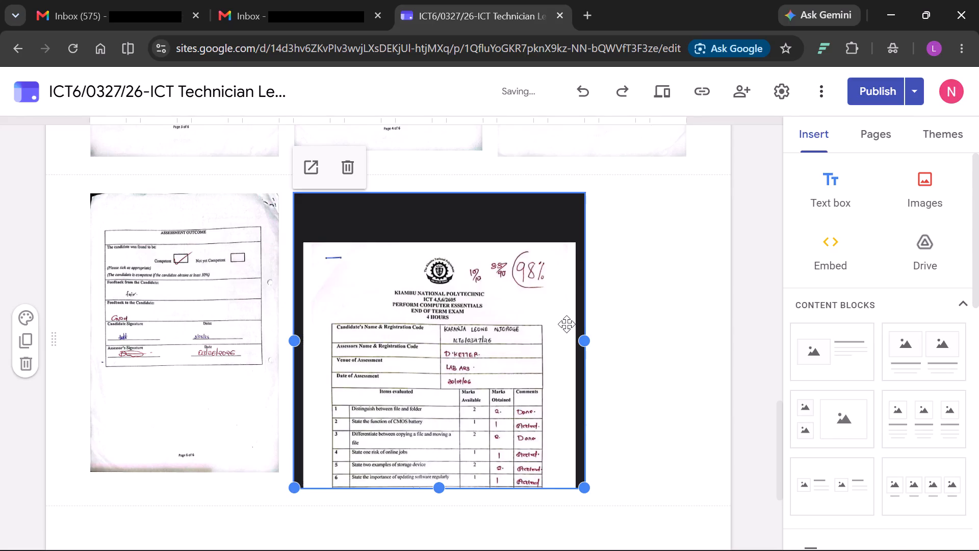
Try to use the zoom and page controls of the embedded Computer Essentials PDF preview.
{"action": "scroll", "coordinate": [484, 313], "scroll_direction": "down", "scroll_amount": 1}
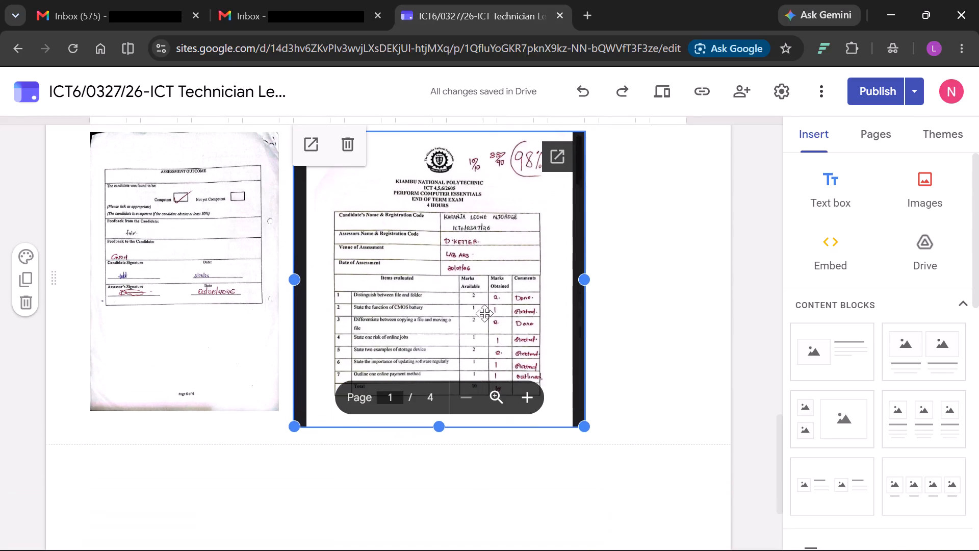
{"action": "left_click", "coordinate": [529, 390]}
{"action": "left_click", "coordinate": [414, 390]}
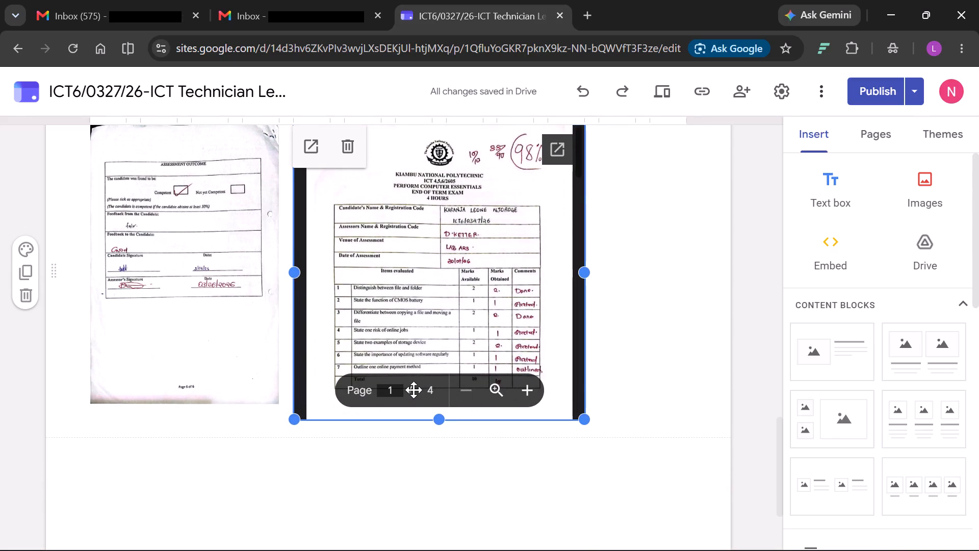
{"action": "left_click", "coordinate": [397, 391]}
{"action": "double_click", "coordinate": [712, 255]}
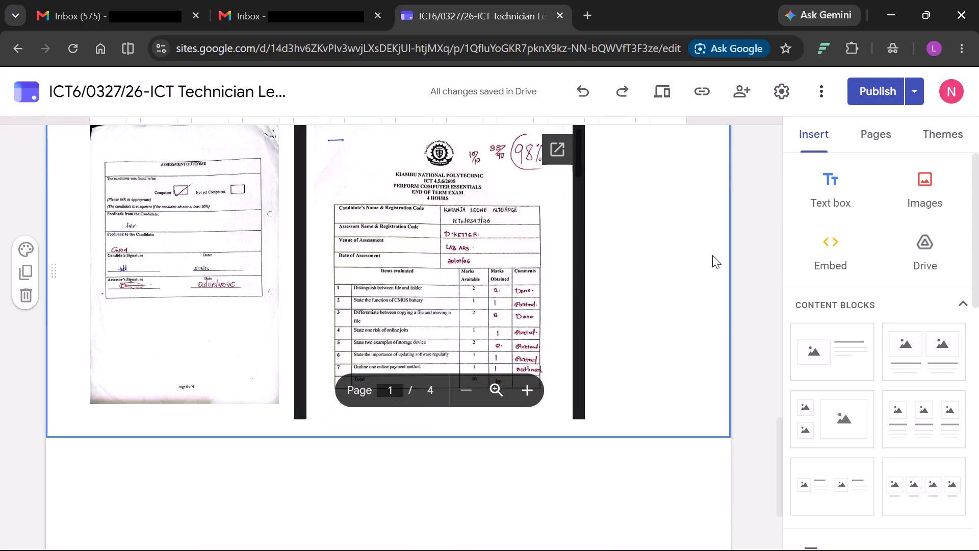
{"action": "left_click", "coordinate": [504, 318]}
{"action": "double_click", "coordinate": [522, 396]}
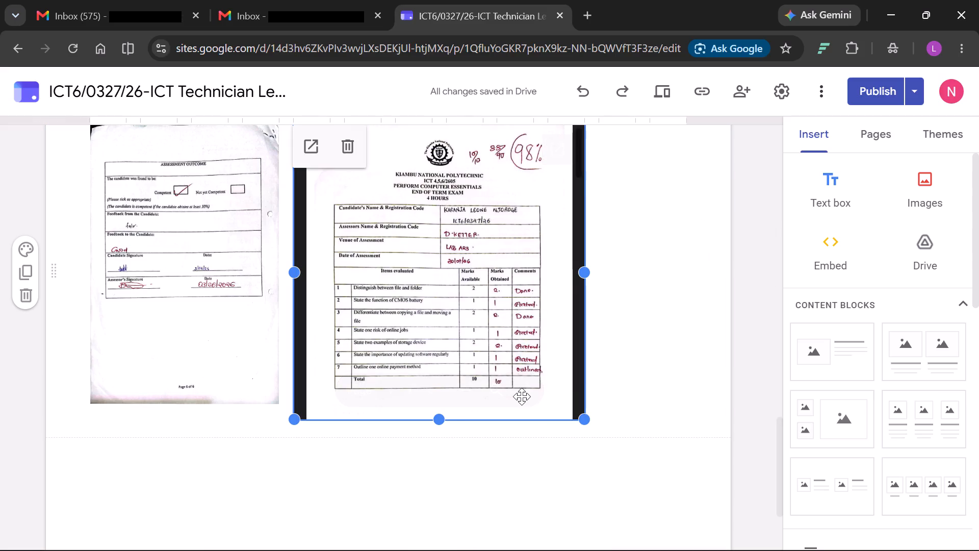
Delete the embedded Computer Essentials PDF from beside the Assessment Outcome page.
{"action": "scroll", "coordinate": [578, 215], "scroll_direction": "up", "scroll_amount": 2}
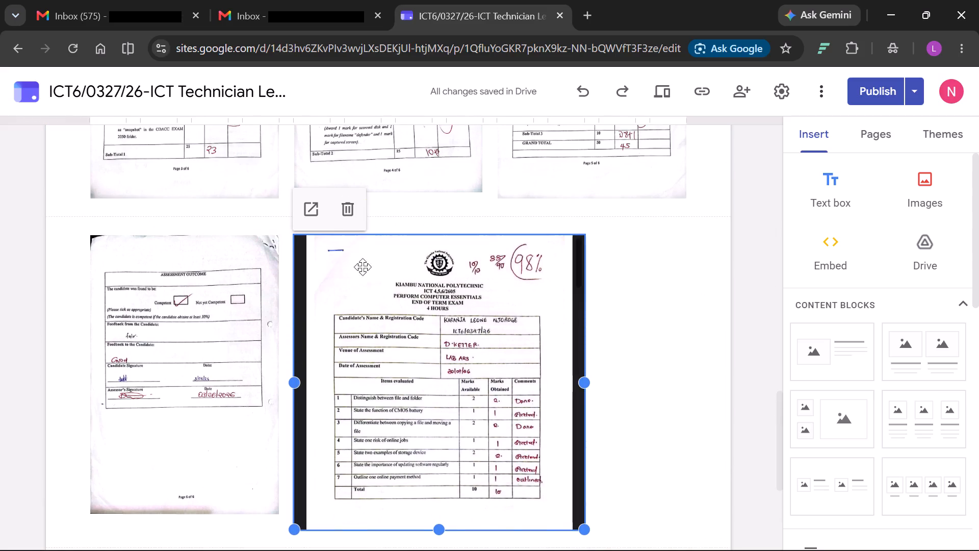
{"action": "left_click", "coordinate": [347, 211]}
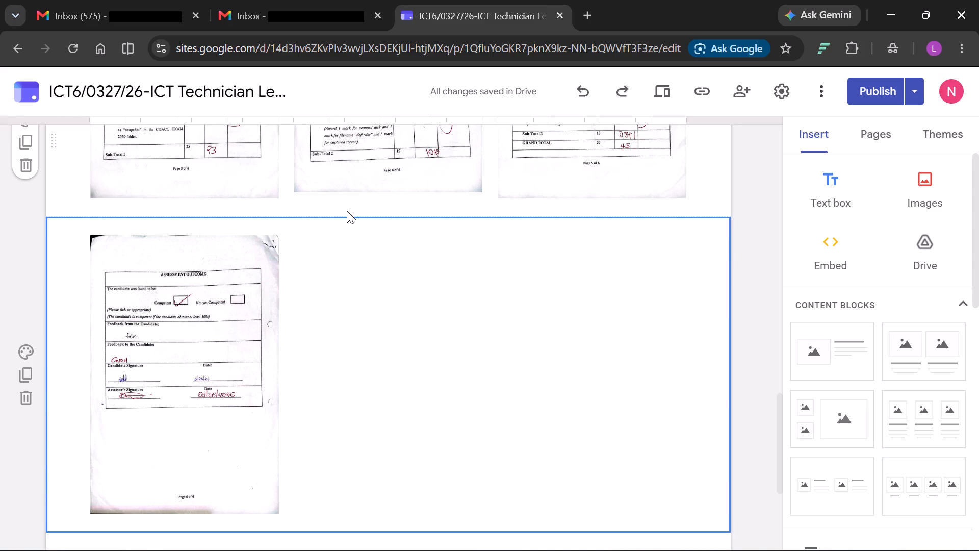
Look through the remaining My Drive files for another assessment document to place beside the Assessment Outcome page.
{"action": "left_click", "coordinate": [888, 257]}
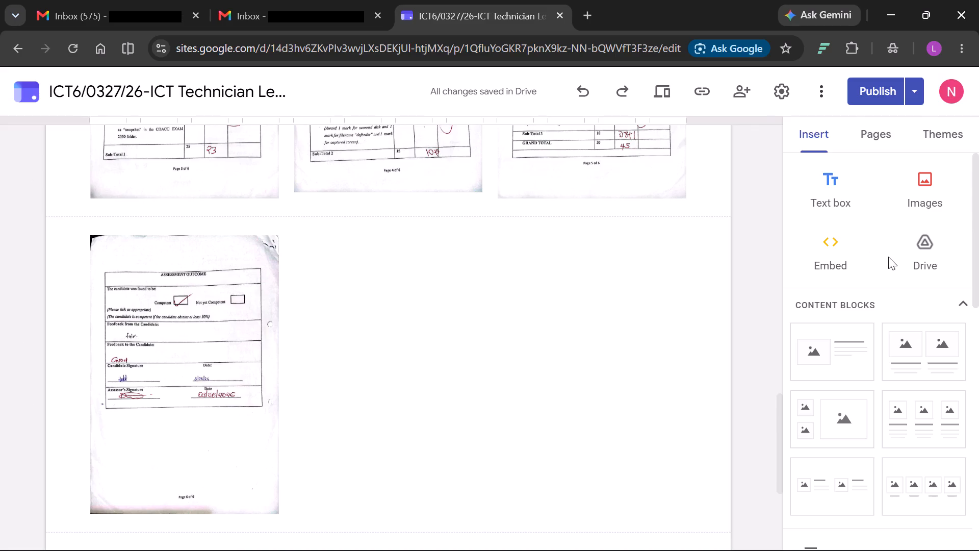
{"action": "left_click", "coordinate": [931, 245]}
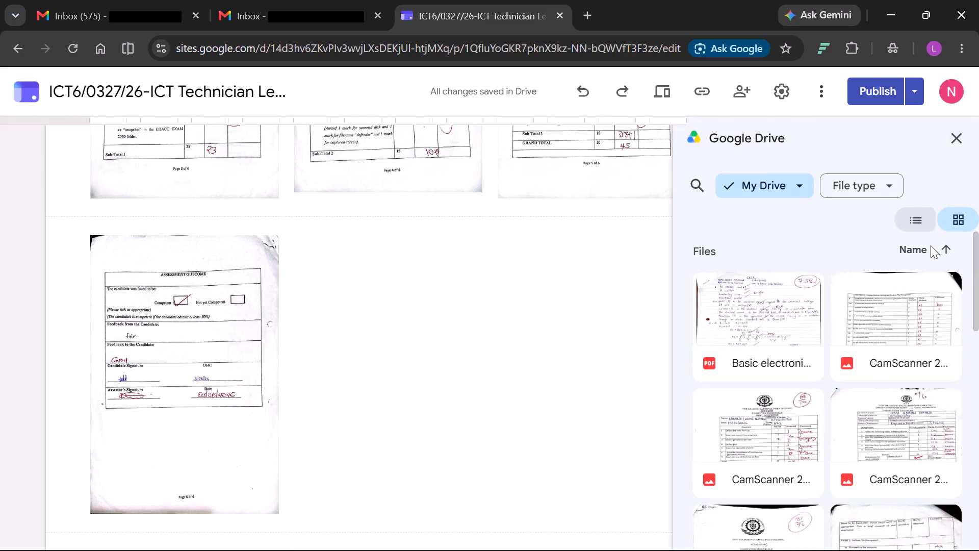
{"action": "scroll", "coordinate": [822, 398], "scroll_direction": "down", "scroll_amount": 4}
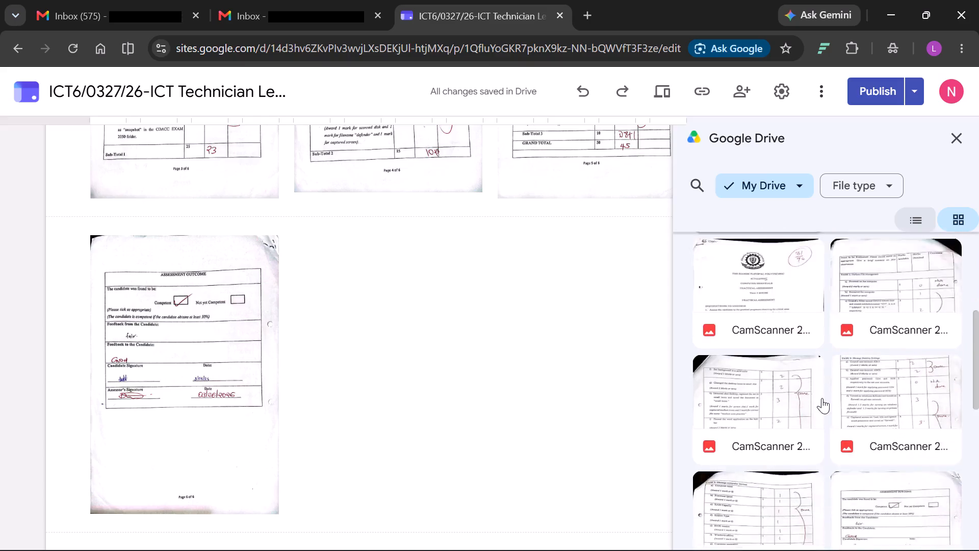
{"action": "scroll", "coordinate": [822, 398], "scroll_direction": "down", "scroll_amount": 2}
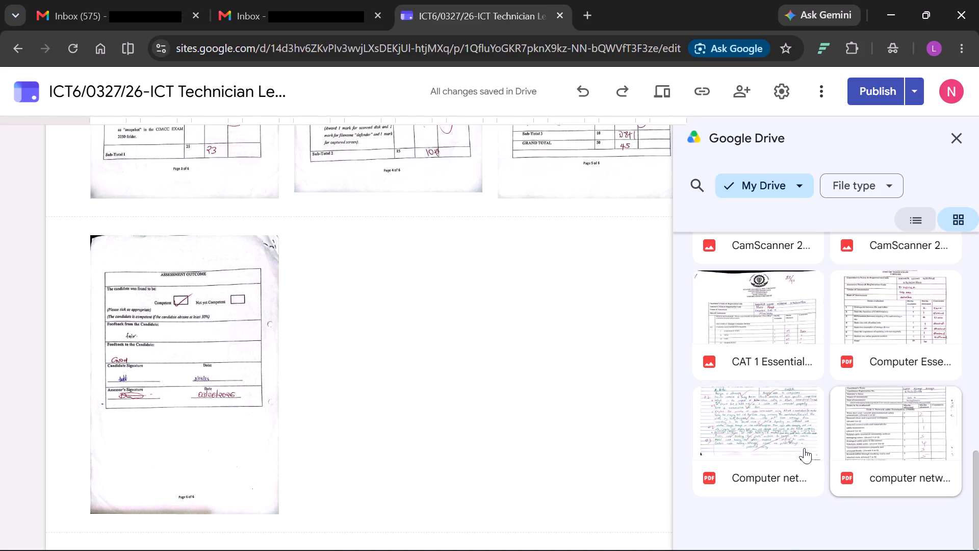
{"action": "scroll", "coordinate": [793, 439], "scroll_direction": "right", "scroll_amount": 2}
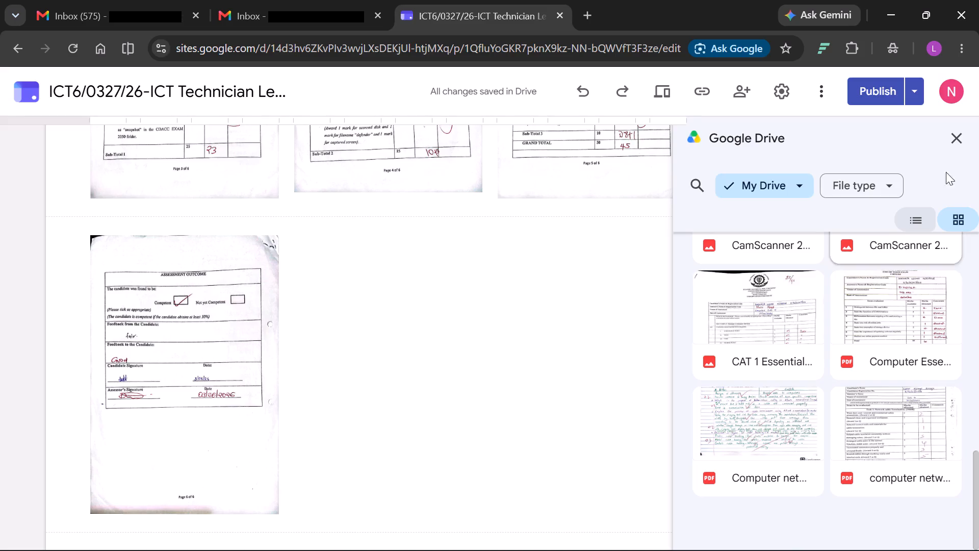
{"action": "left_click", "coordinate": [939, 140]}
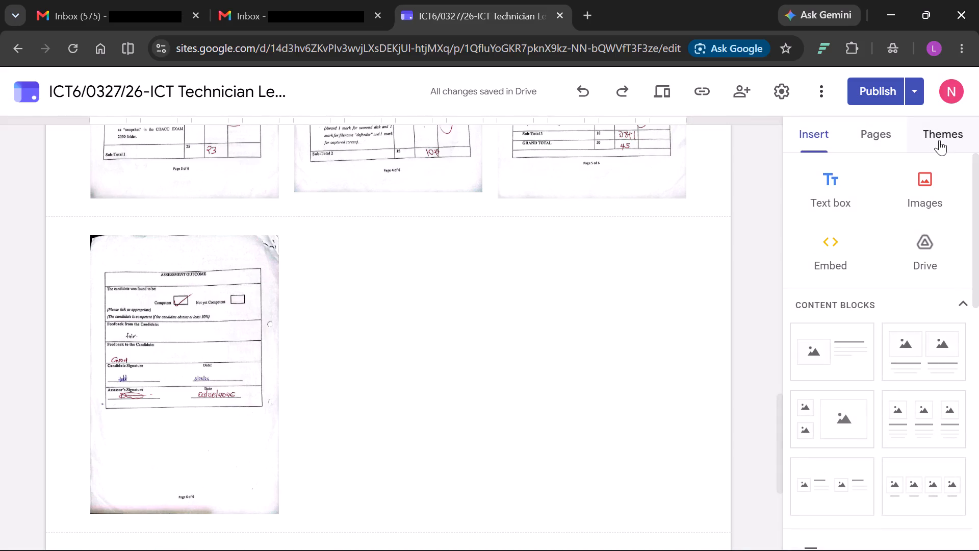
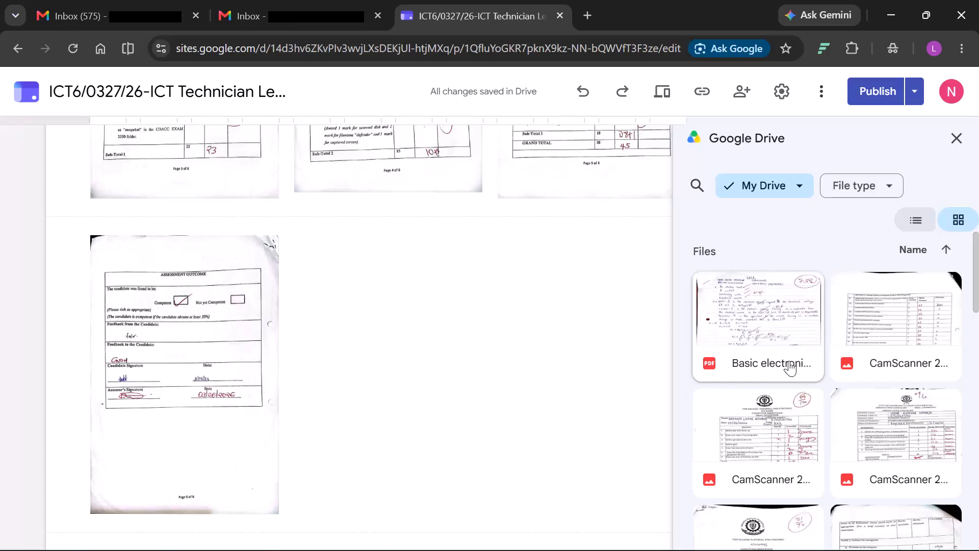
Insert the first Computer Essentials End of Term Exam page image from My Drive and place it directly beside the Assessment Outcome page.
{"action": "scroll", "coordinate": [789, 361], "scroll_direction": "down", "scroll_amount": 4}
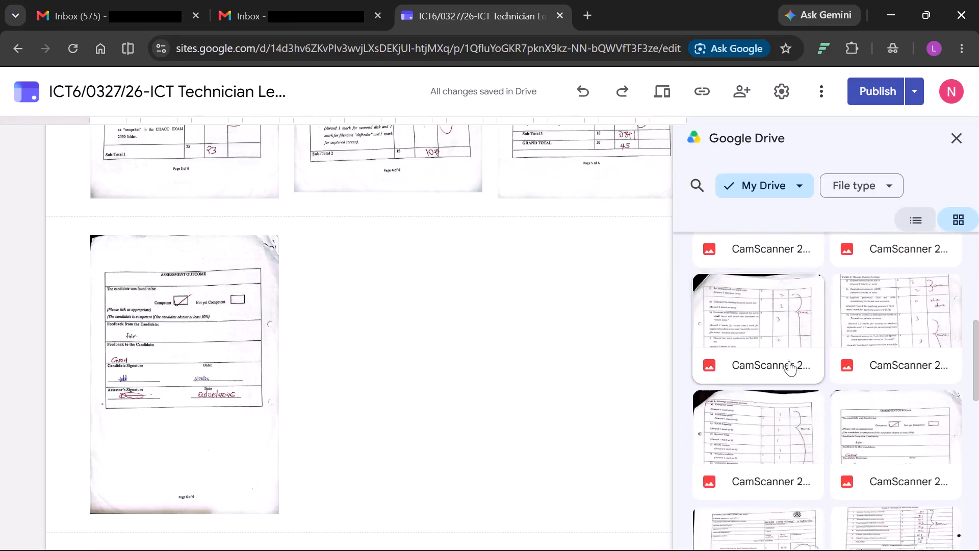
{"action": "scroll", "coordinate": [789, 361], "scroll_direction": "down", "scroll_amount": 3}
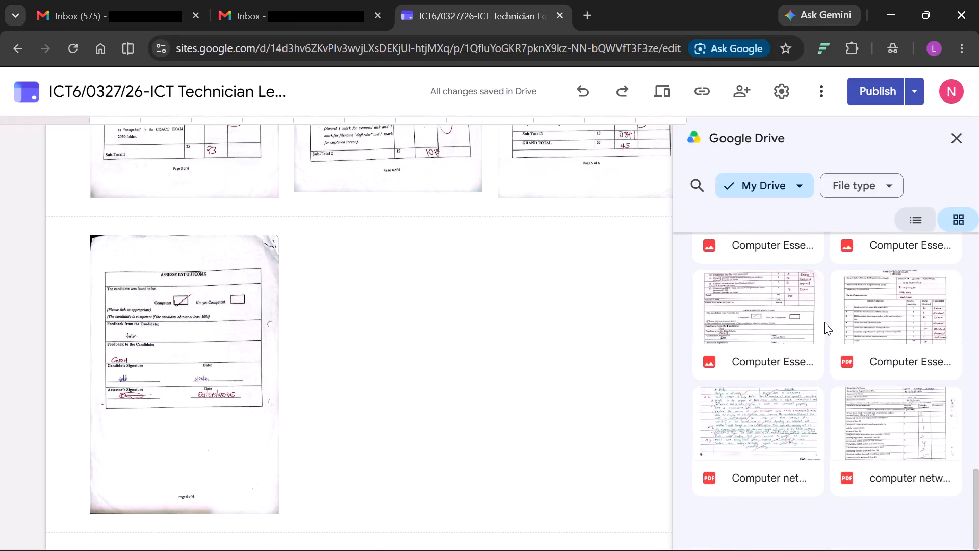
{"action": "scroll", "coordinate": [824, 322], "scroll_direction": "up", "scroll_amount": 2}
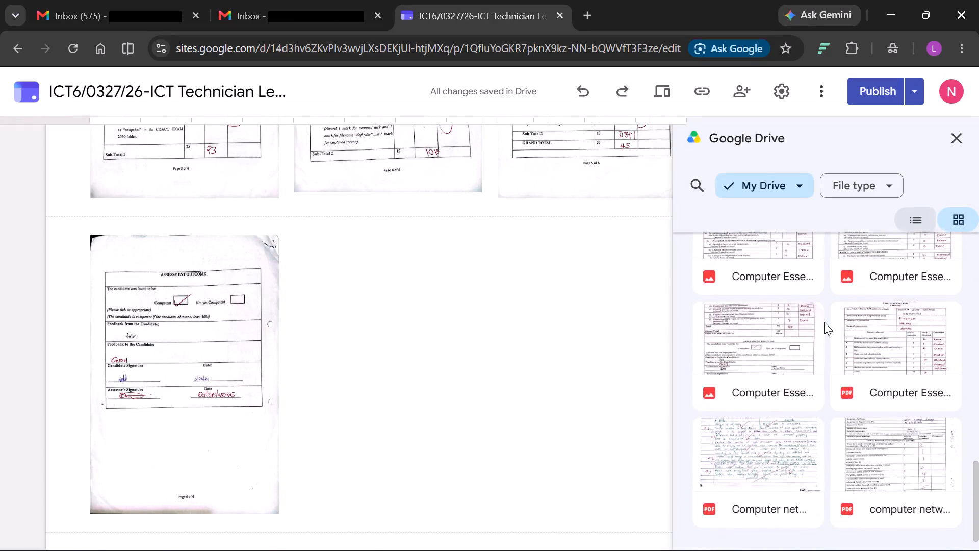
{"action": "scroll", "coordinate": [824, 322], "scroll_direction": "up", "scroll_amount": 1}
{"action": "scroll", "coordinate": [824, 322], "scroll_direction": "down", "scroll_amount": 4}
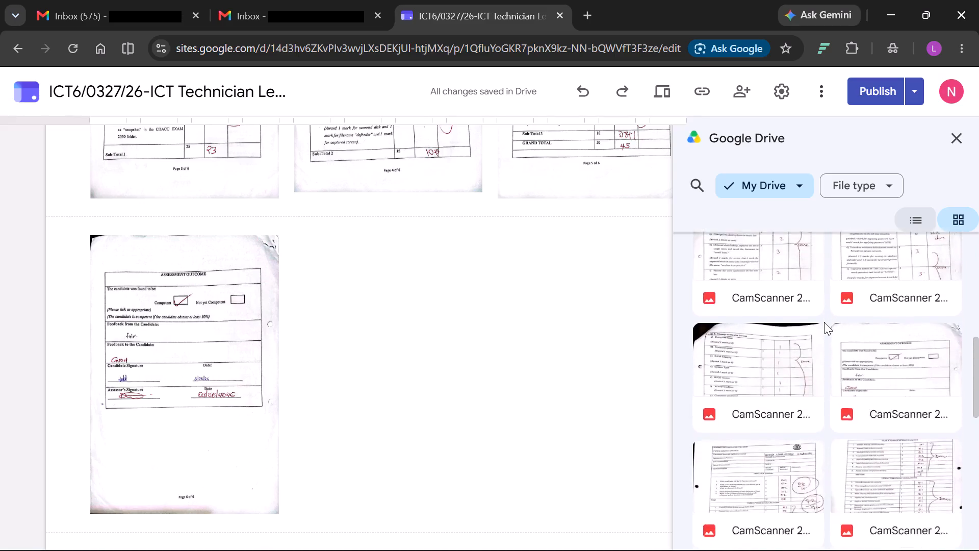
{"action": "scroll", "coordinate": [824, 322], "scroll_direction": "down", "scroll_amount": 2}
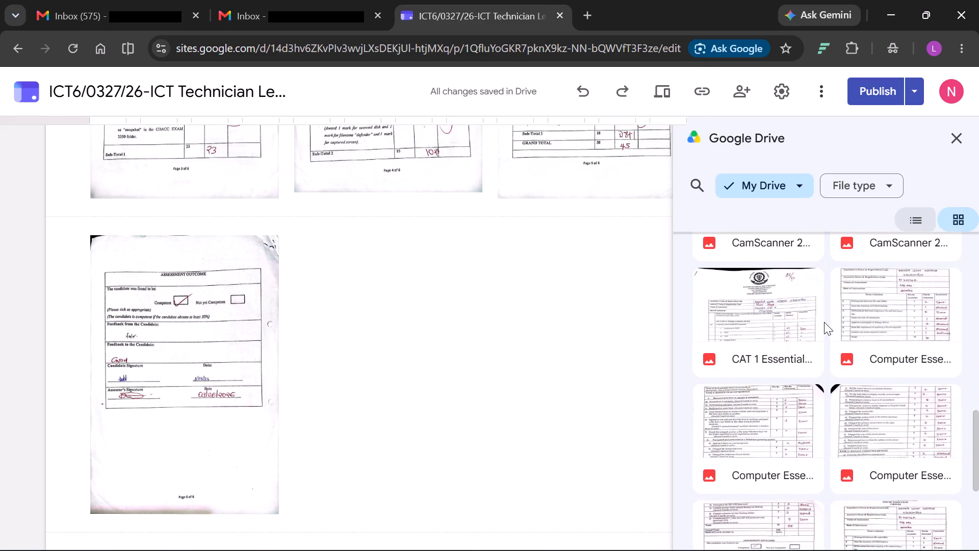
{"action": "left_click", "coordinate": [908, 315]}
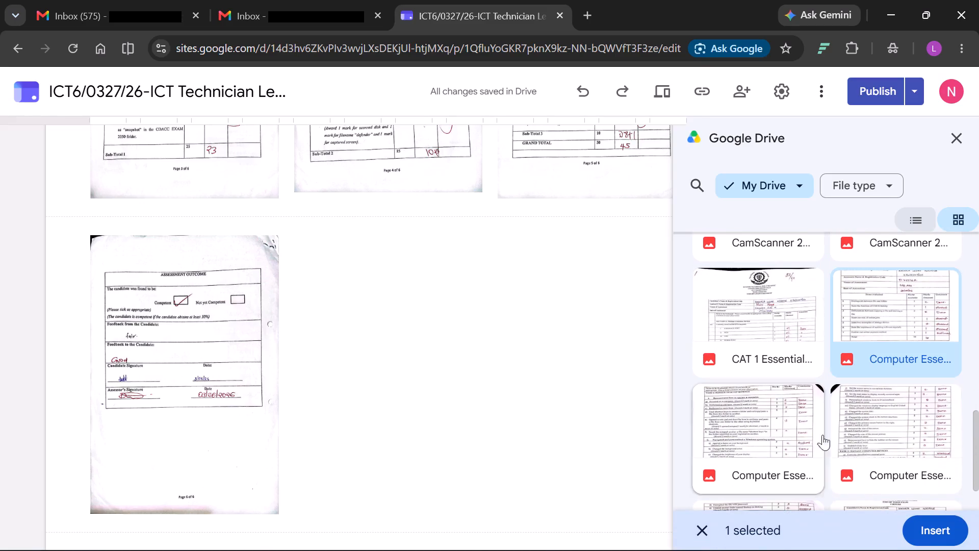
{"action": "left_click", "coordinate": [951, 527]}
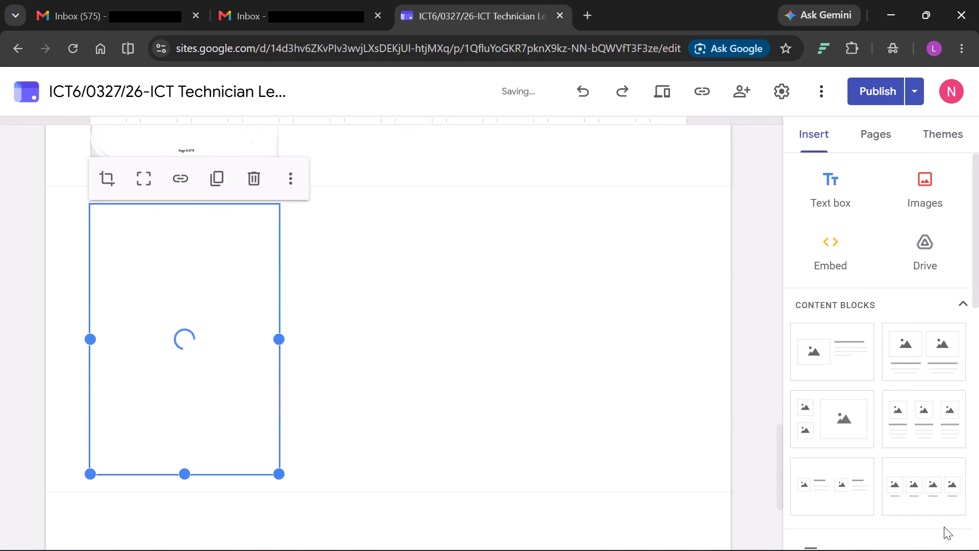
{"action": "left_click_drag", "start_coordinate": [193, 320], "coordinate": [343, 468]}
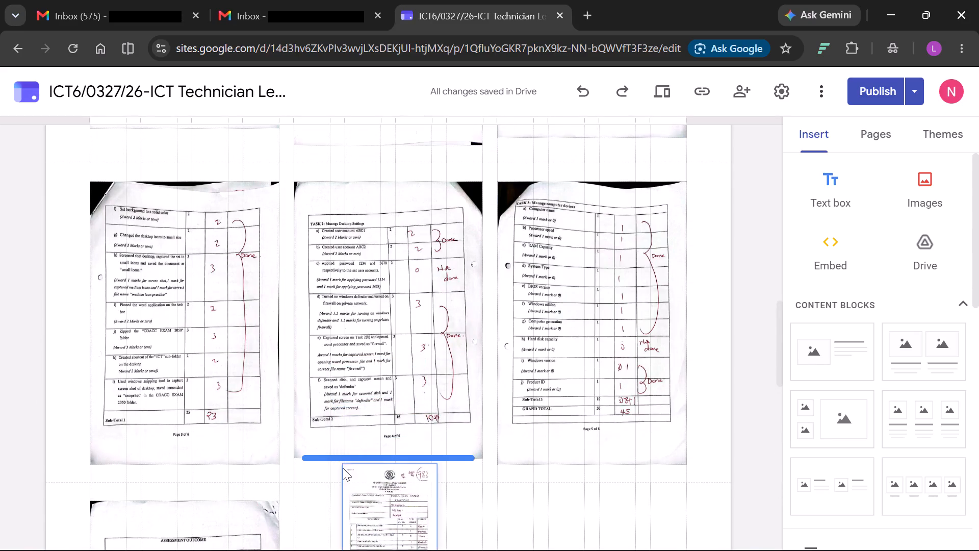
{"action": "left_click_drag", "start_coordinate": [343, 468], "coordinate": [338, 493]}
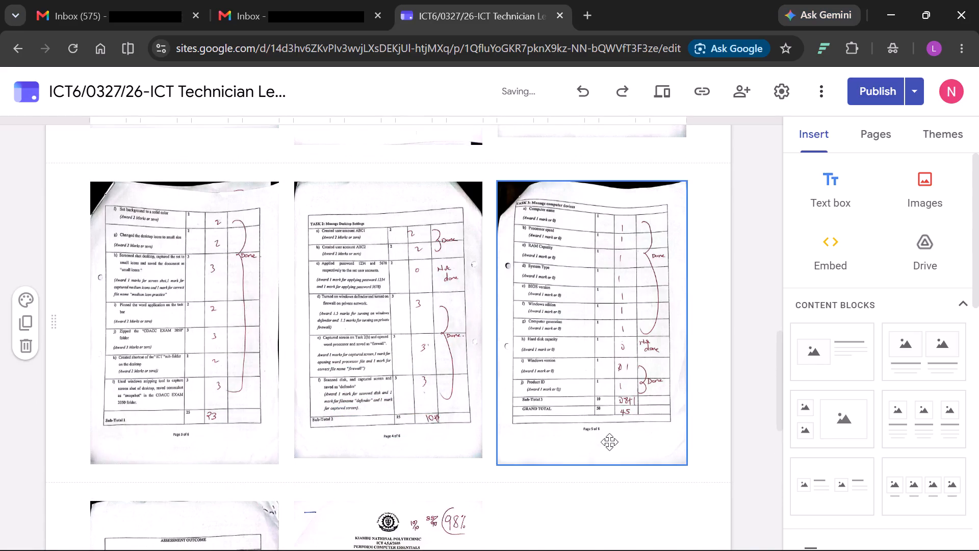
Open the Google Drive files again and locate the Computer Essentials page images.
{"action": "scroll", "coordinate": [609, 442], "scroll_direction": "down", "scroll_amount": 4}
{"action": "left_click", "coordinate": [912, 244]}
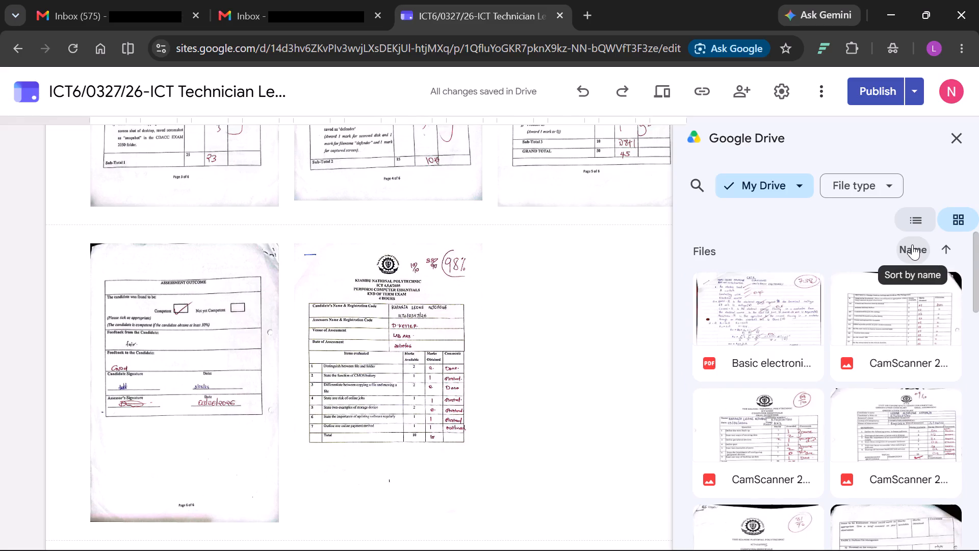
{"action": "scroll", "coordinate": [911, 436], "scroll_direction": "down", "scroll_amount": 6}
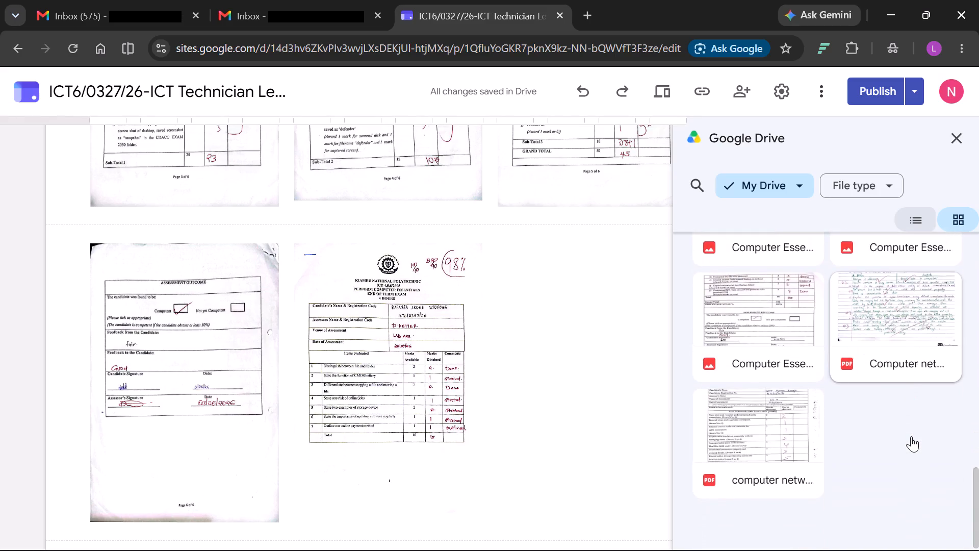
{"action": "scroll", "coordinate": [911, 436], "scroll_direction": "up", "scroll_amount": 2}
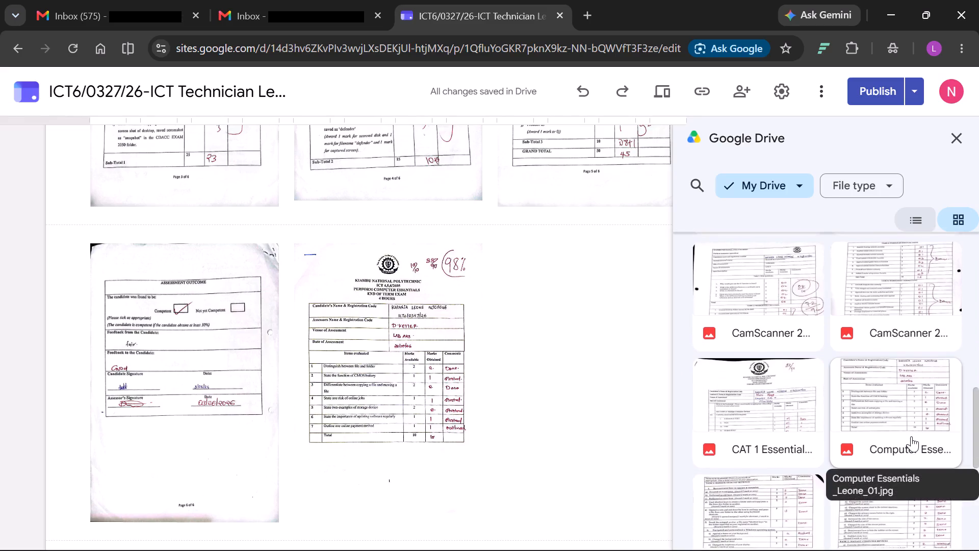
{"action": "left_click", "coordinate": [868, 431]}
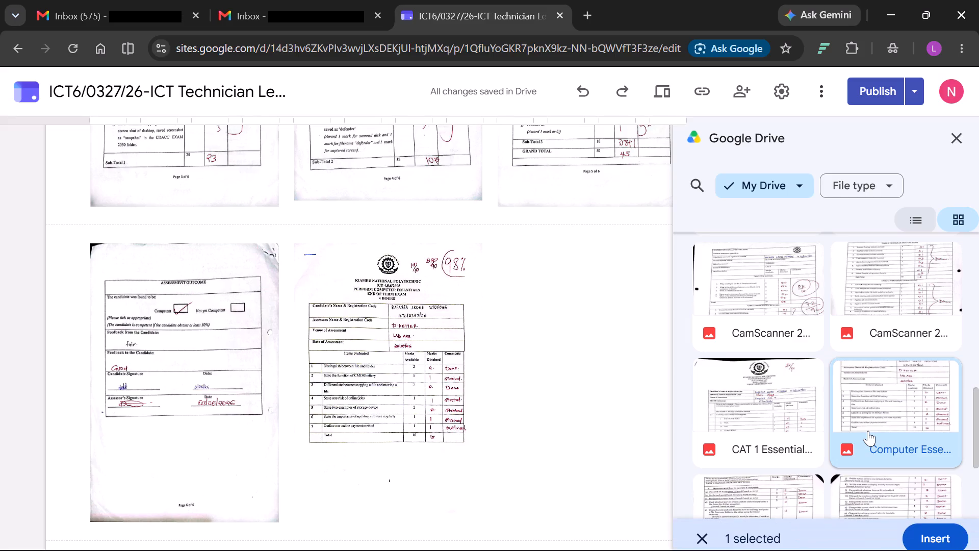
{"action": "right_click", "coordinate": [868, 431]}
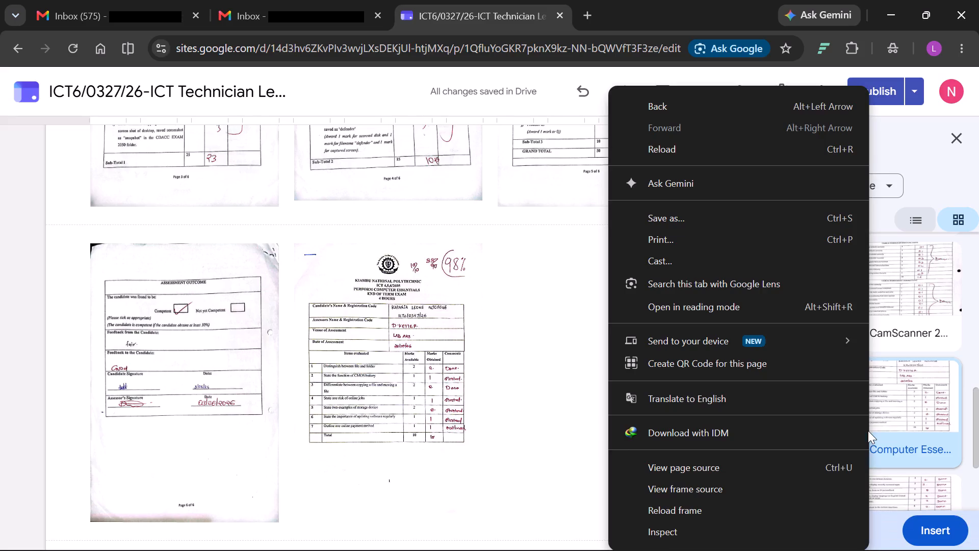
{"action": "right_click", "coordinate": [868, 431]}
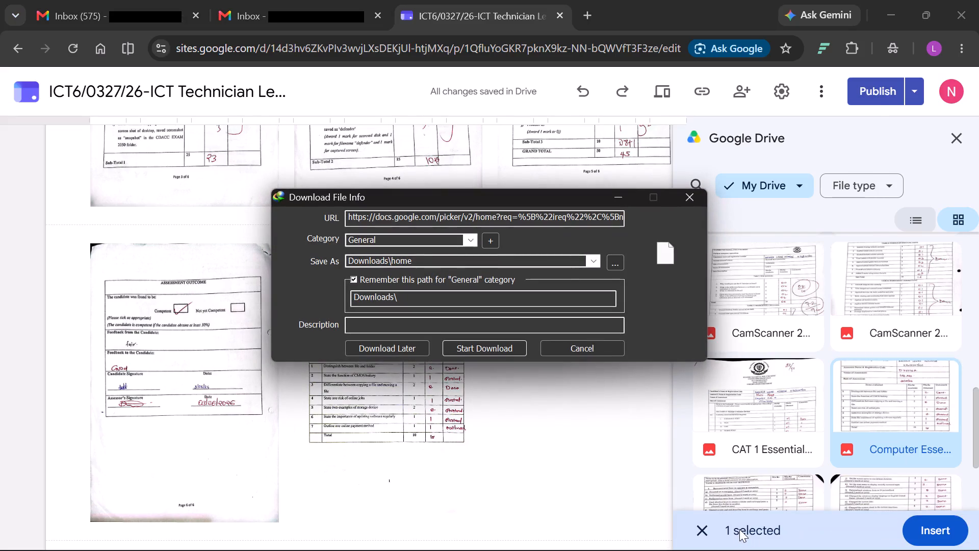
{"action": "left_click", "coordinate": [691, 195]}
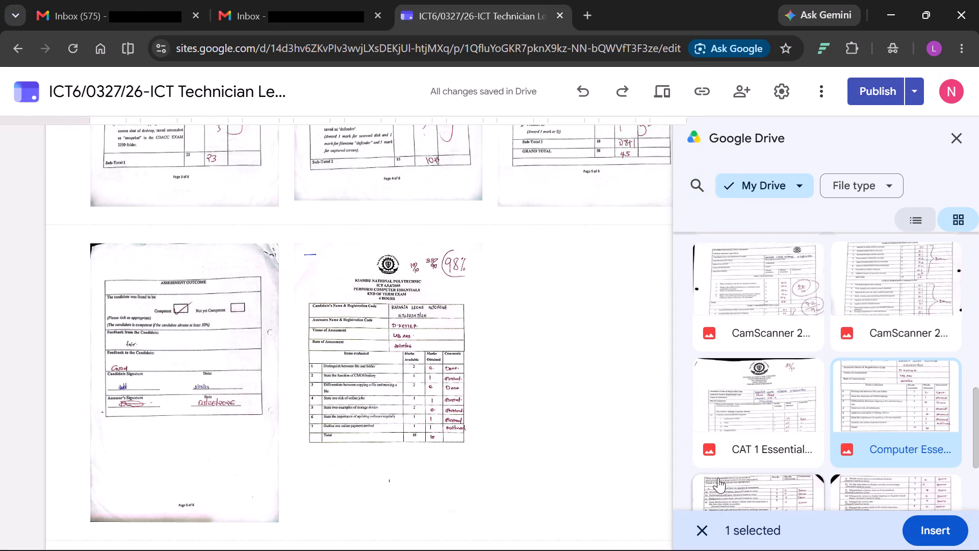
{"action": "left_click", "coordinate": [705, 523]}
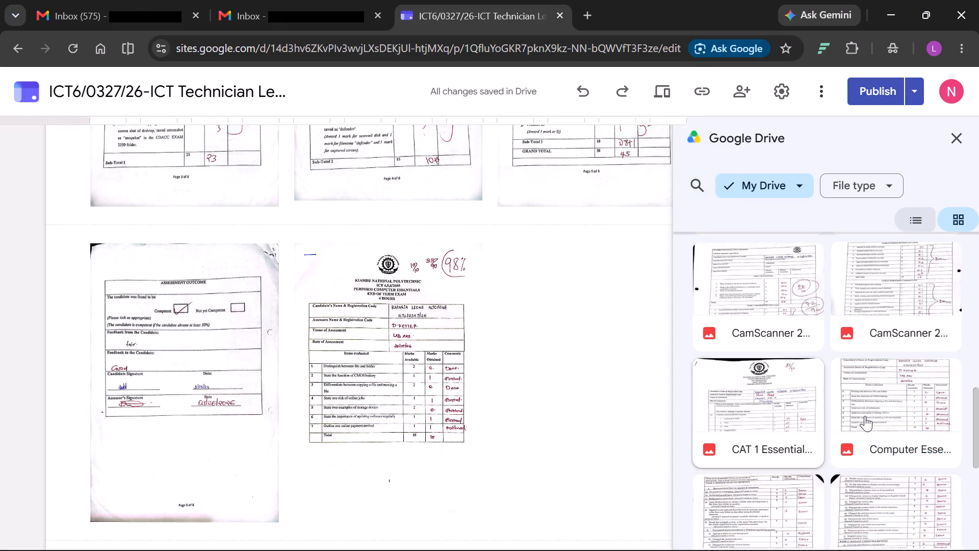
Insert the second Computer Essentials exam page image from My Drive and place it third in the Assessment Outcome row.
{"action": "scroll", "coordinate": [868, 413], "scroll_direction": "down", "scroll_amount": 2}
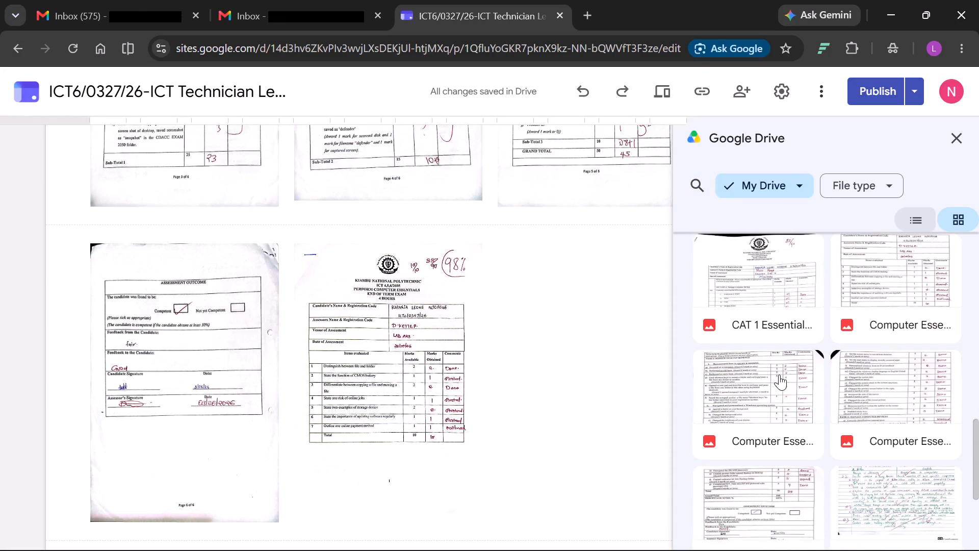
{"action": "left_click", "coordinate": [779, 374]}
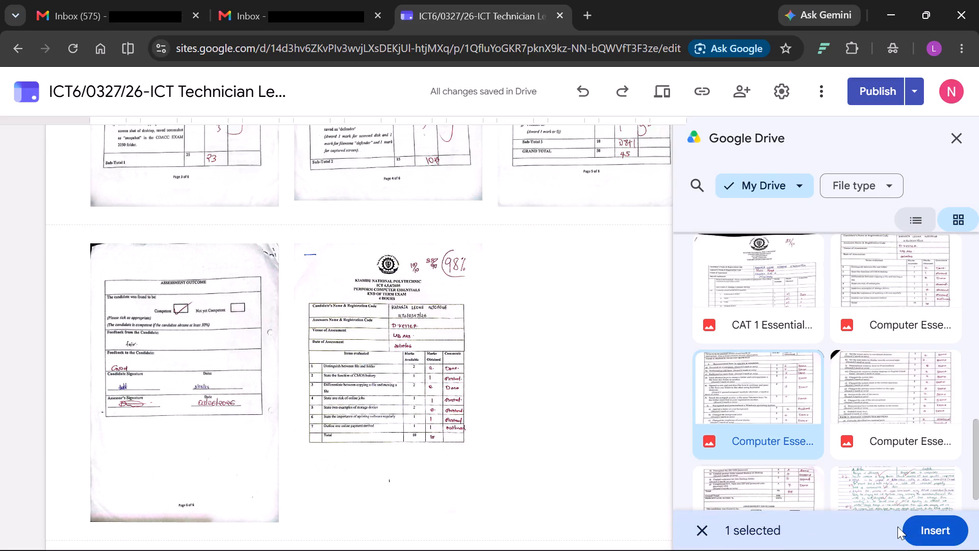
{"action": "left_click", "coordinate": [930, 527]}
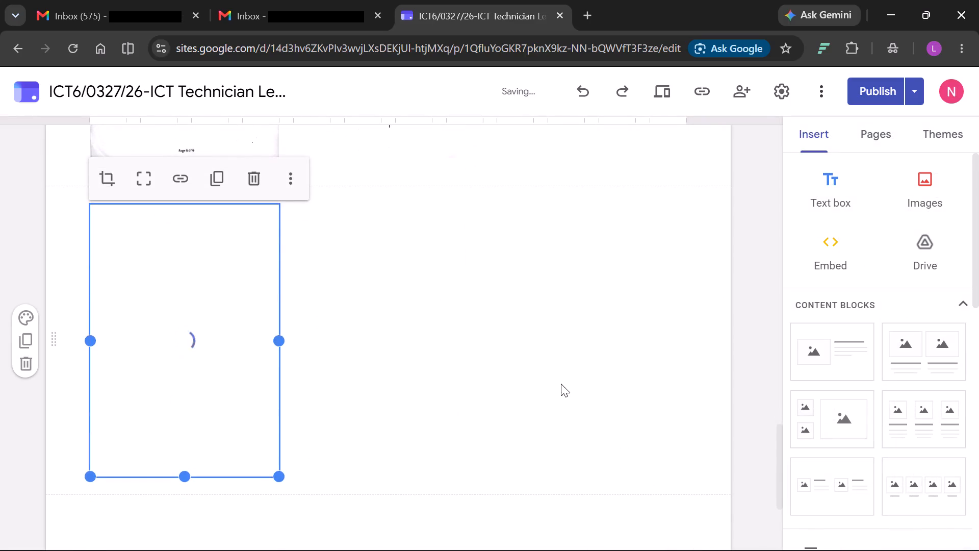
{"action": "left_click_drag", "start_coordinate": [226, 334], "coordinate": [580, 352]}
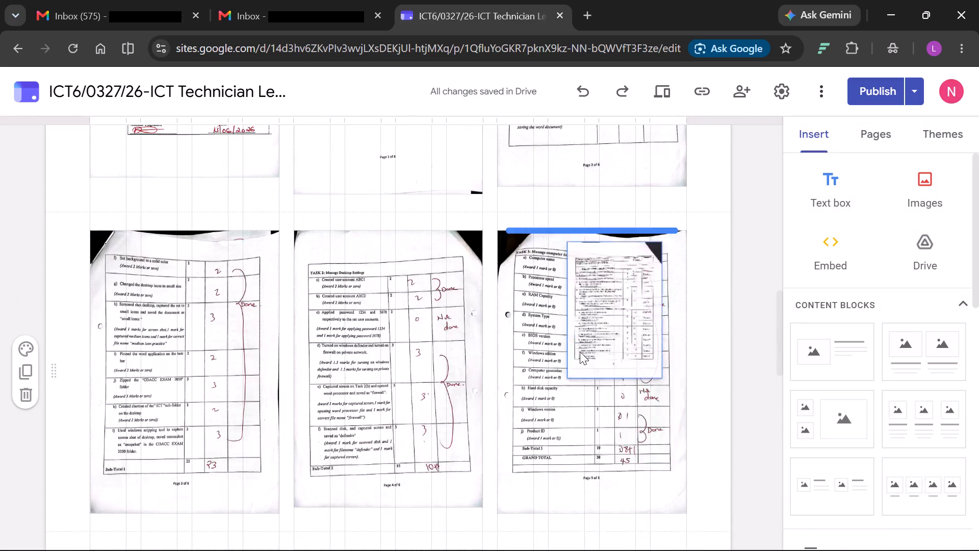
{"action": "left_click_drag", "start_coordinate": [580, 352], "coordinate": [556, 477]}
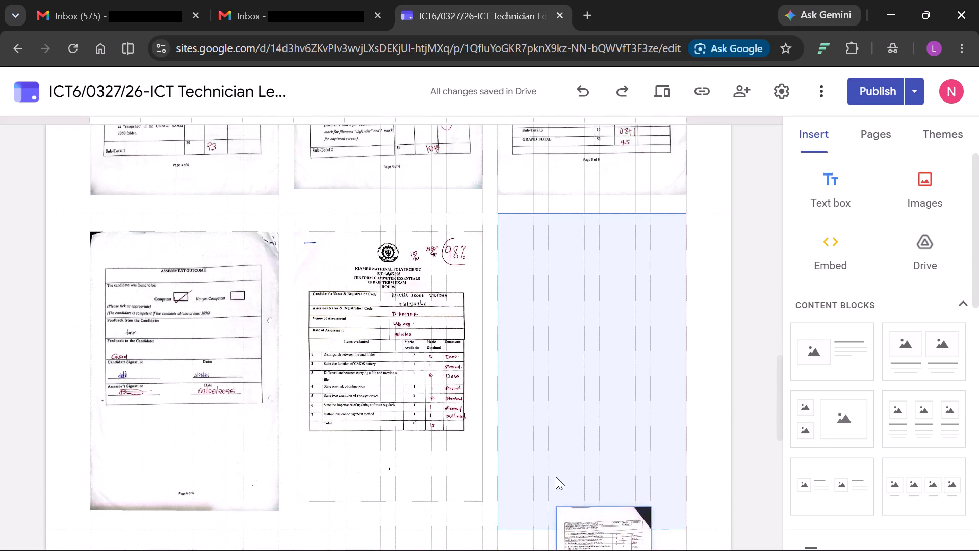
{"action": "left_click_drag", "start_coordinate": [556, 477], "coordinate": [544, 377]}
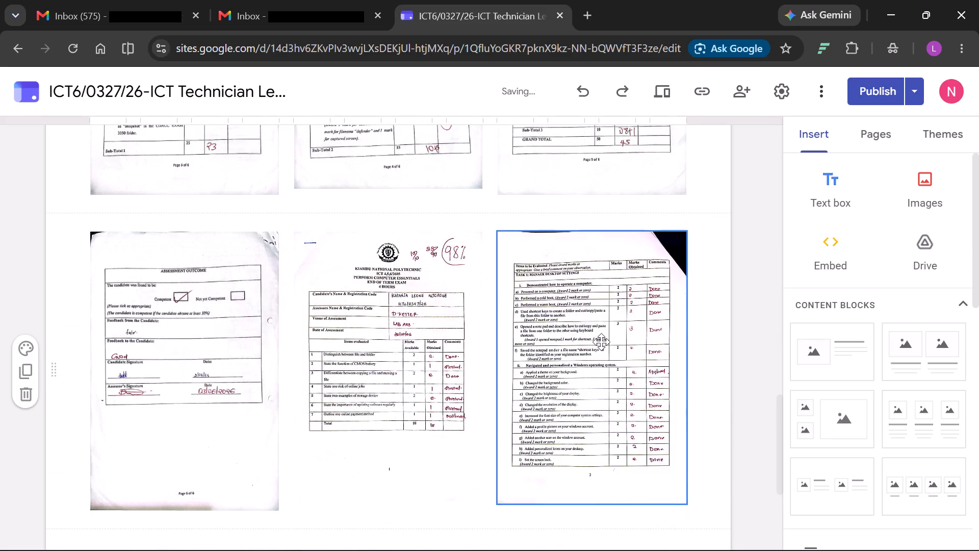
Open the Google Drive files for inserting another document.
{"action": "left_click", "coordinate": [930, 262]}
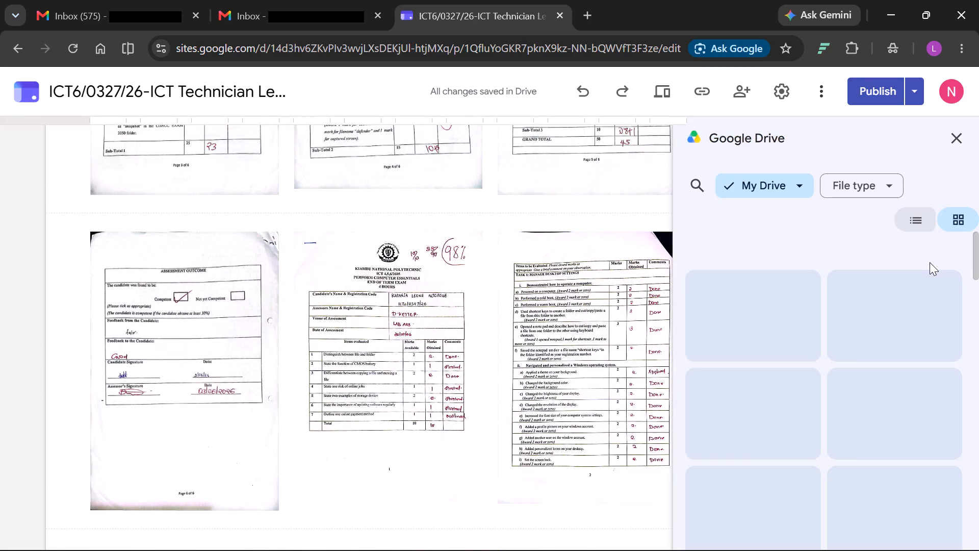
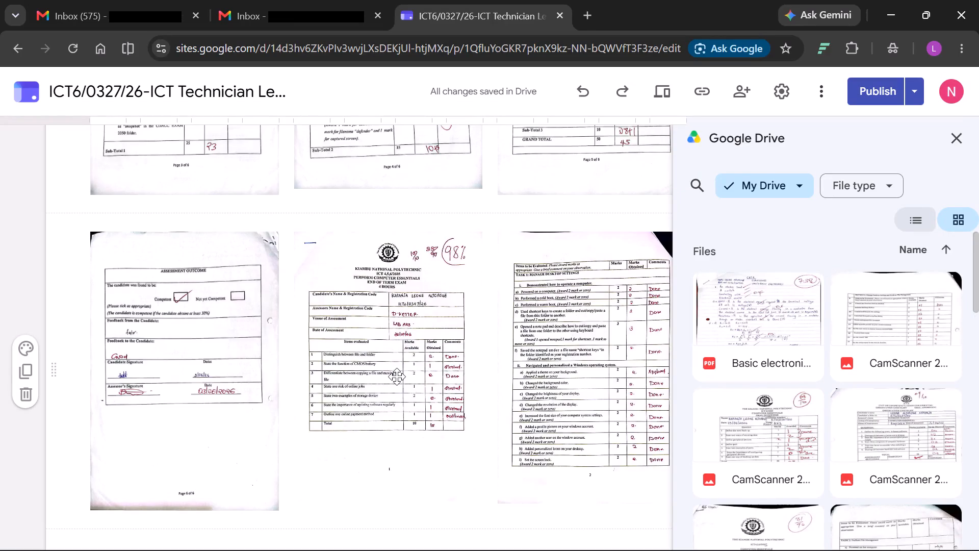
Adjust the Assessment Outcome page image from its side edges to fit it to the other pages in its row.
{"action": "left_click", "coordinate": [235, 370]}
{"action": "left_click_drag", "start_coordinate": [85, 370], "coordinate": [61, 369]}
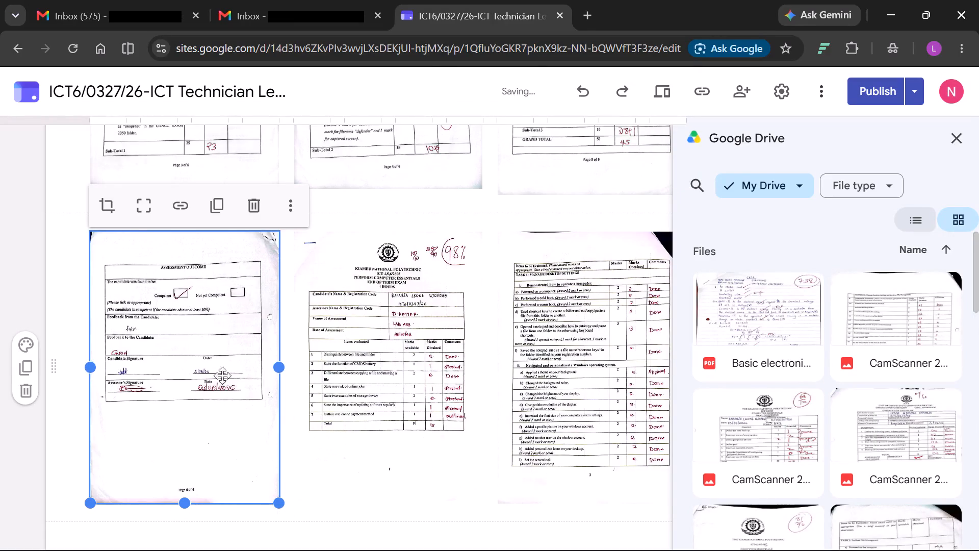
{"action": "left_click_drag", "start_coordinate": [279, 372], "coordinate": [265, 372]}
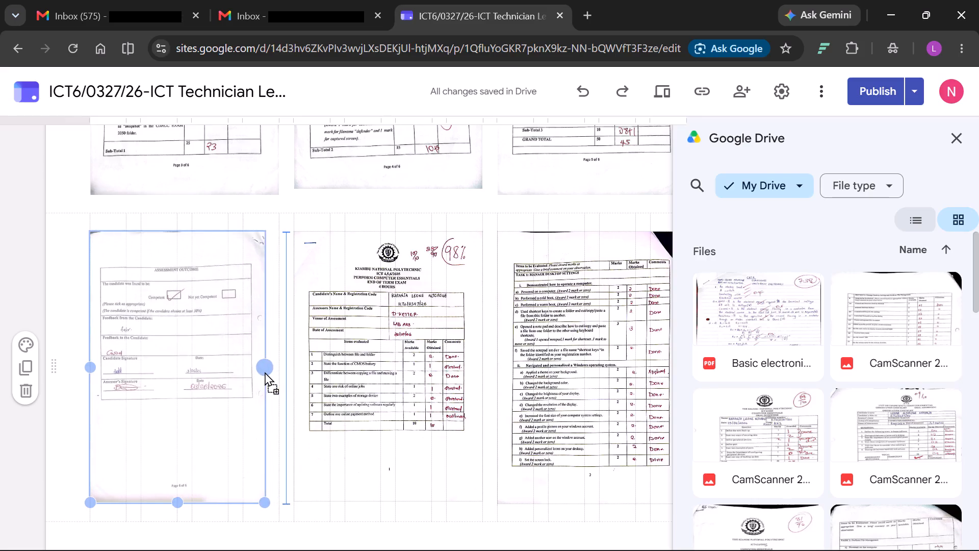
{"action": "left_click_drag", "start_coordinate": [265, 372], "coordinate": [265, 370]}
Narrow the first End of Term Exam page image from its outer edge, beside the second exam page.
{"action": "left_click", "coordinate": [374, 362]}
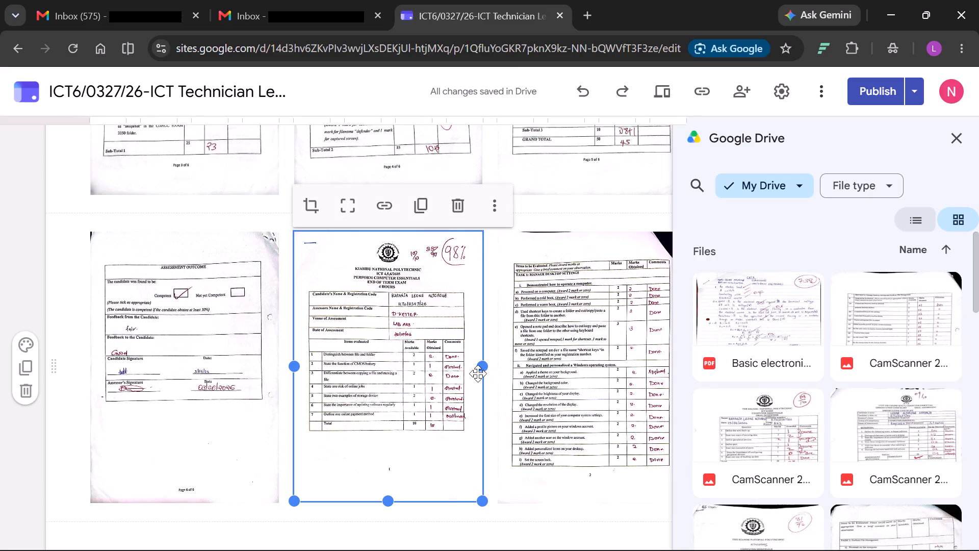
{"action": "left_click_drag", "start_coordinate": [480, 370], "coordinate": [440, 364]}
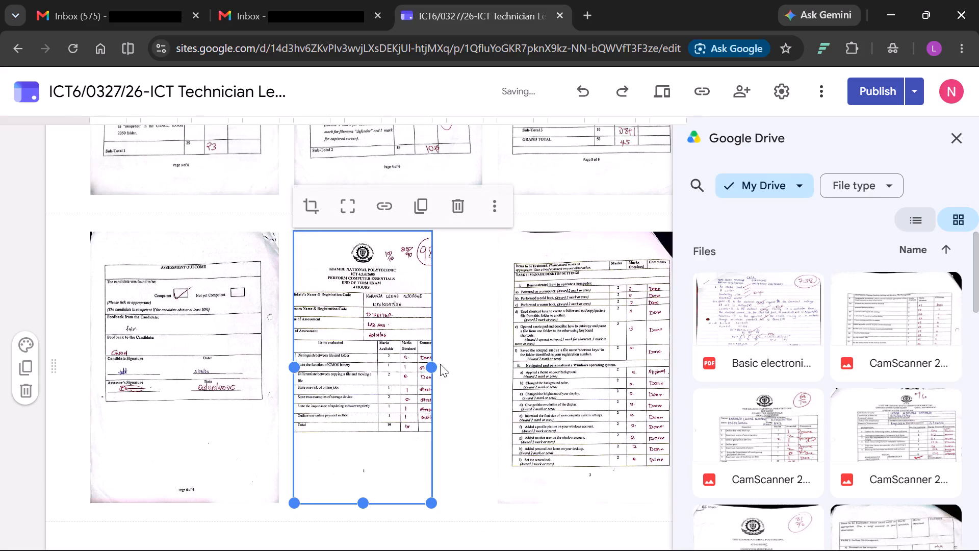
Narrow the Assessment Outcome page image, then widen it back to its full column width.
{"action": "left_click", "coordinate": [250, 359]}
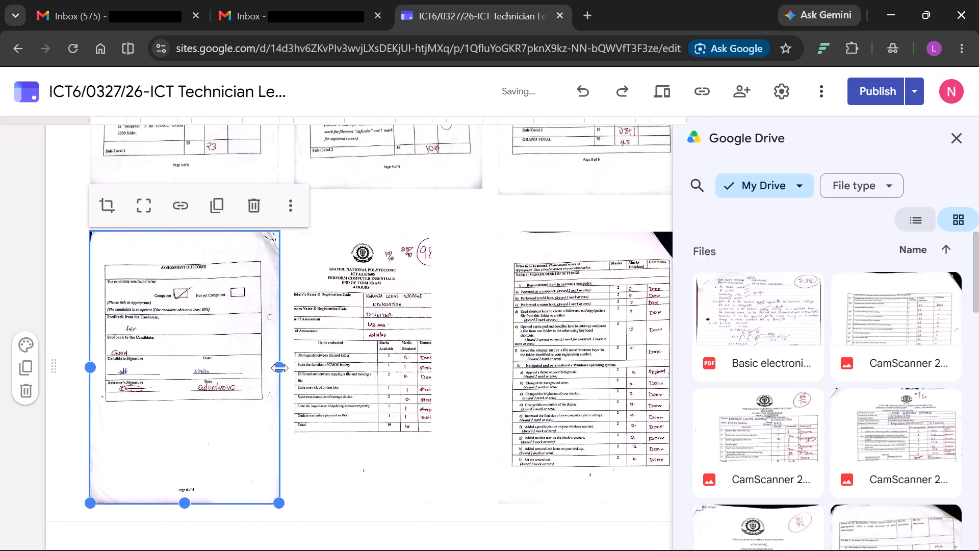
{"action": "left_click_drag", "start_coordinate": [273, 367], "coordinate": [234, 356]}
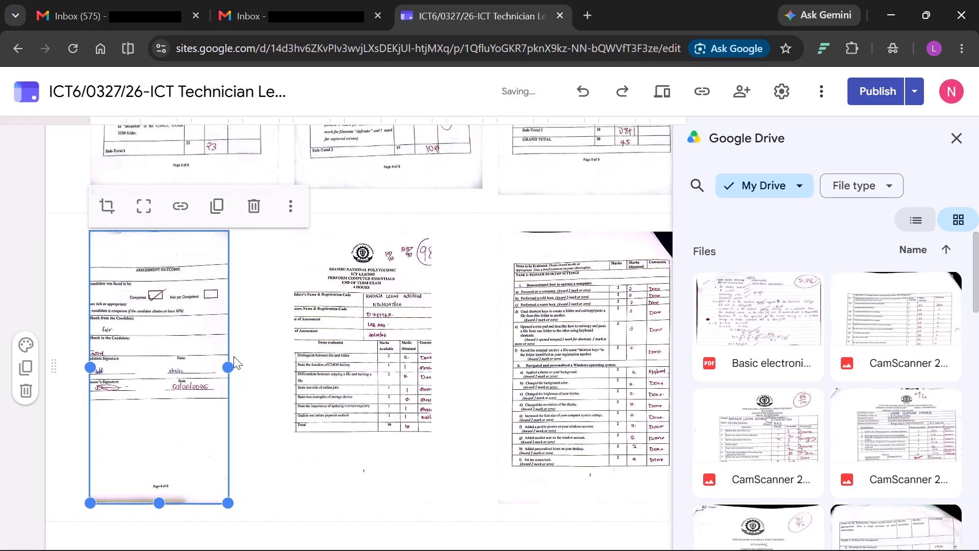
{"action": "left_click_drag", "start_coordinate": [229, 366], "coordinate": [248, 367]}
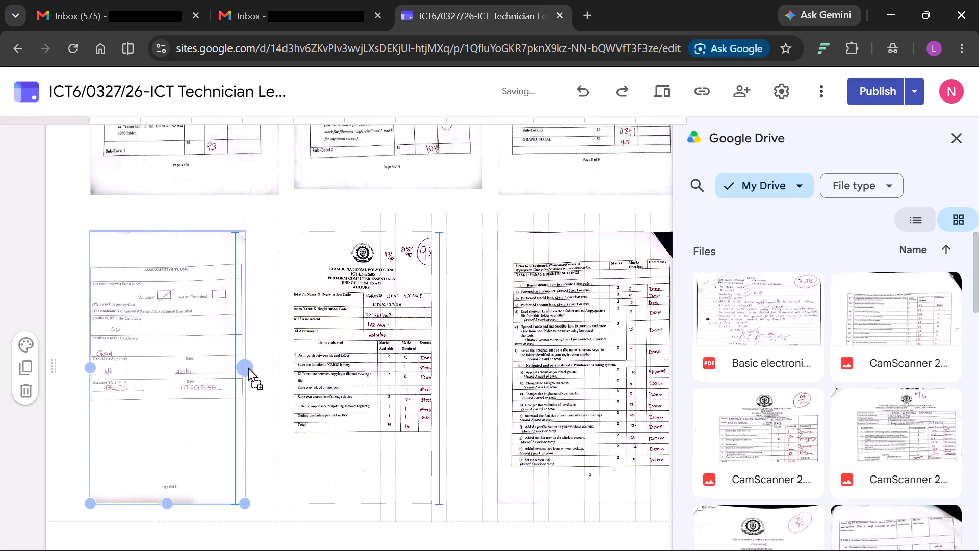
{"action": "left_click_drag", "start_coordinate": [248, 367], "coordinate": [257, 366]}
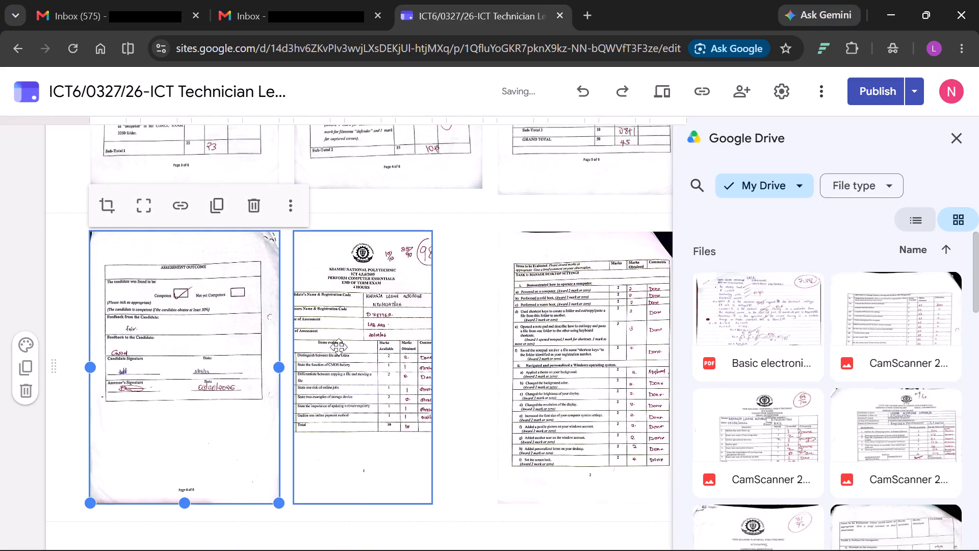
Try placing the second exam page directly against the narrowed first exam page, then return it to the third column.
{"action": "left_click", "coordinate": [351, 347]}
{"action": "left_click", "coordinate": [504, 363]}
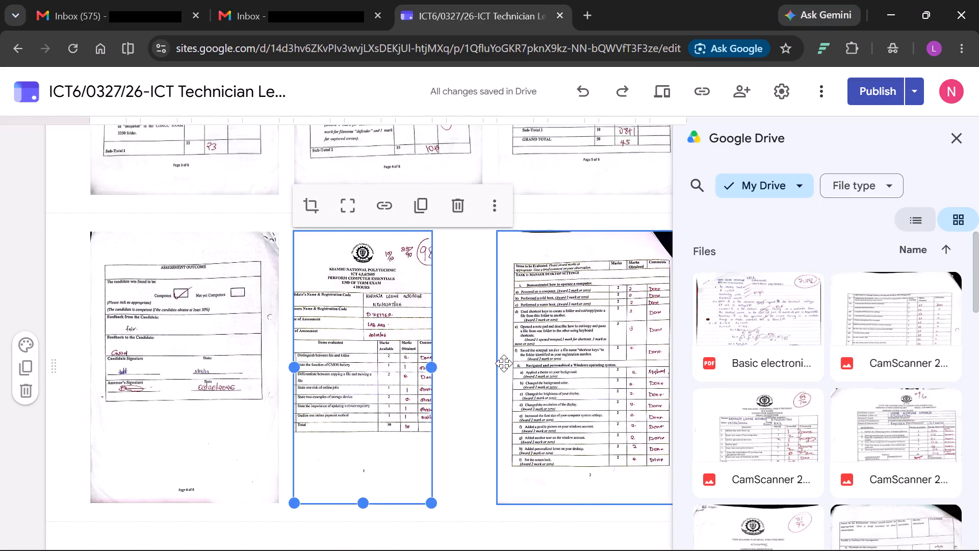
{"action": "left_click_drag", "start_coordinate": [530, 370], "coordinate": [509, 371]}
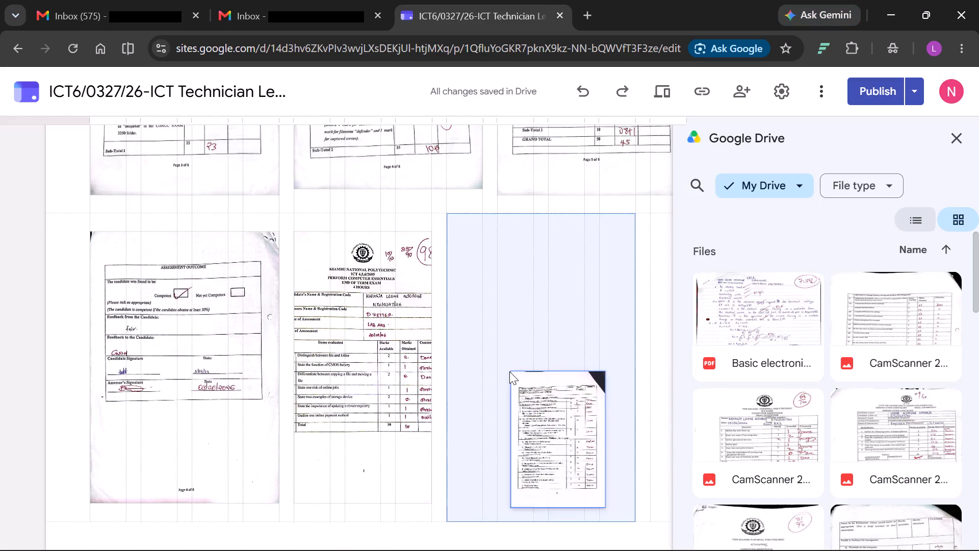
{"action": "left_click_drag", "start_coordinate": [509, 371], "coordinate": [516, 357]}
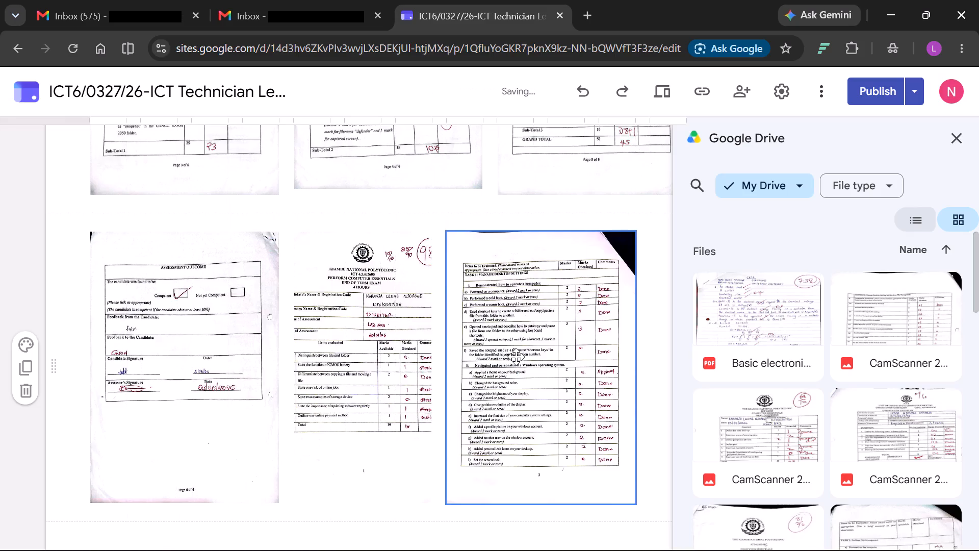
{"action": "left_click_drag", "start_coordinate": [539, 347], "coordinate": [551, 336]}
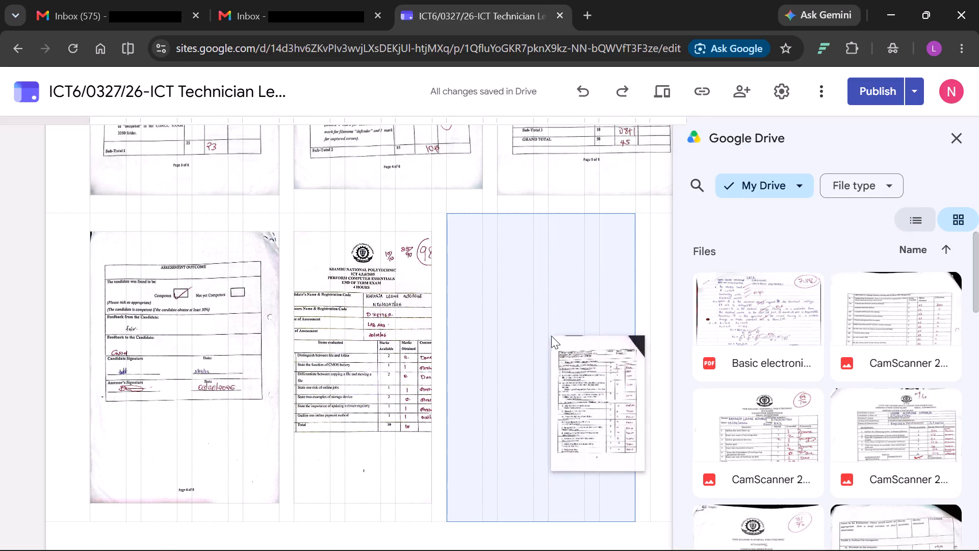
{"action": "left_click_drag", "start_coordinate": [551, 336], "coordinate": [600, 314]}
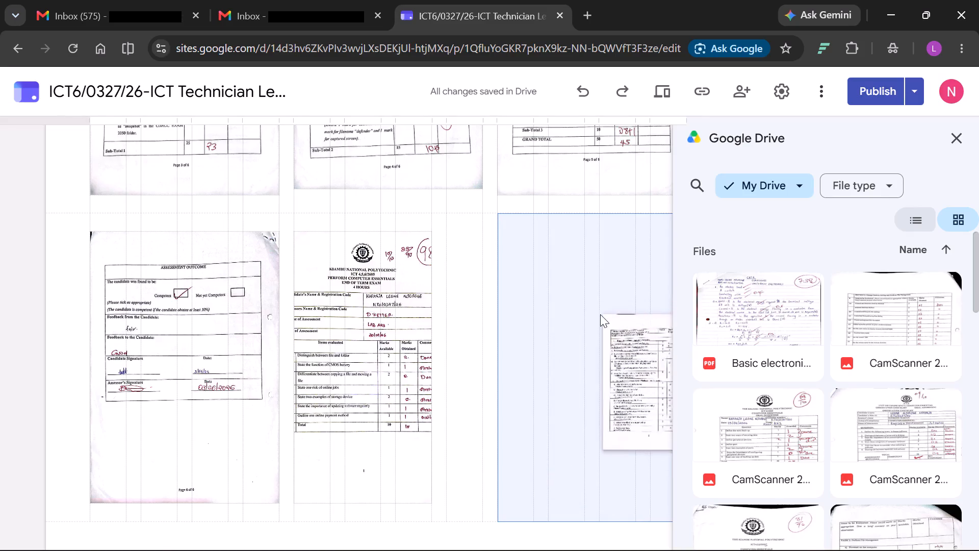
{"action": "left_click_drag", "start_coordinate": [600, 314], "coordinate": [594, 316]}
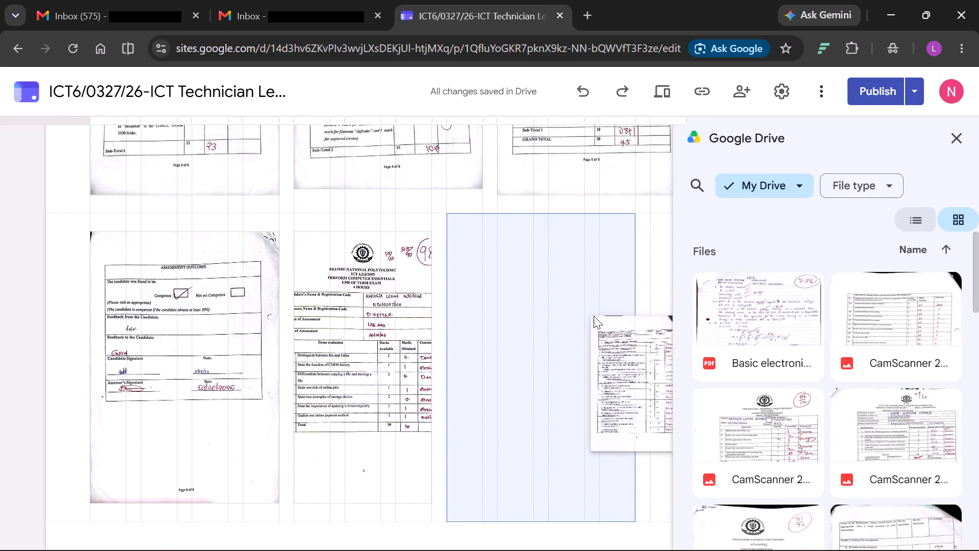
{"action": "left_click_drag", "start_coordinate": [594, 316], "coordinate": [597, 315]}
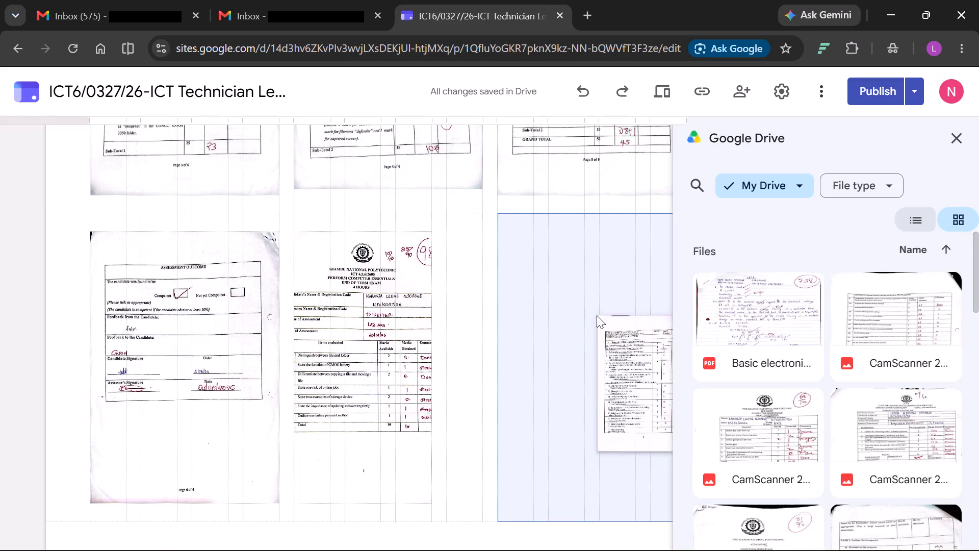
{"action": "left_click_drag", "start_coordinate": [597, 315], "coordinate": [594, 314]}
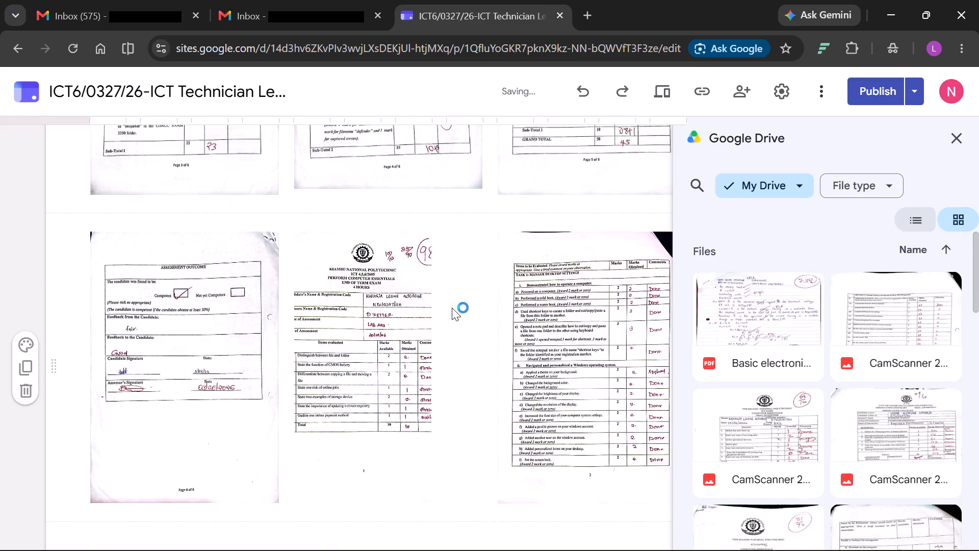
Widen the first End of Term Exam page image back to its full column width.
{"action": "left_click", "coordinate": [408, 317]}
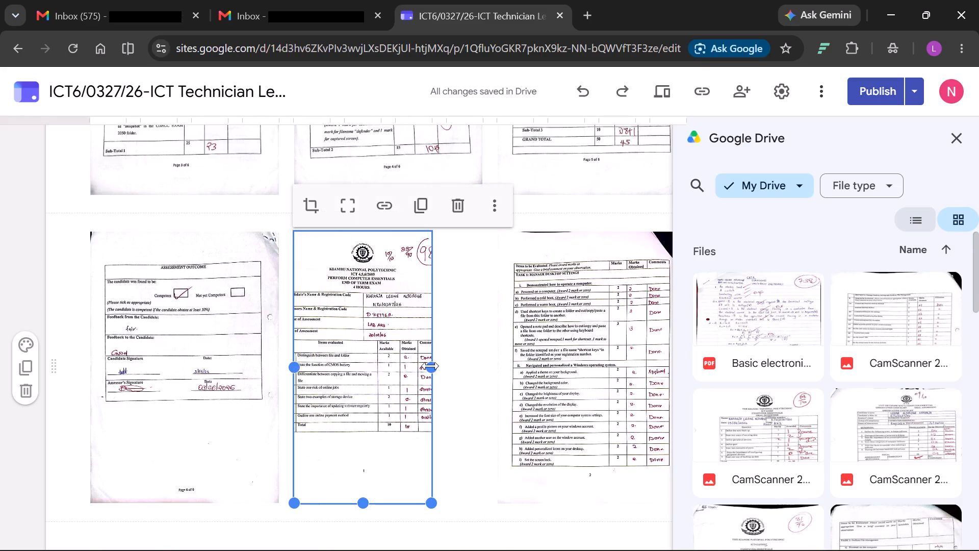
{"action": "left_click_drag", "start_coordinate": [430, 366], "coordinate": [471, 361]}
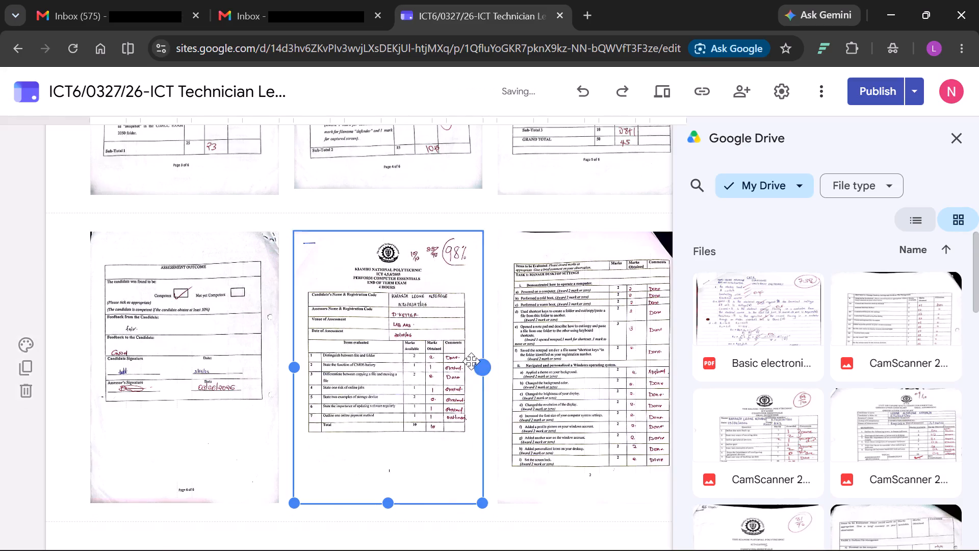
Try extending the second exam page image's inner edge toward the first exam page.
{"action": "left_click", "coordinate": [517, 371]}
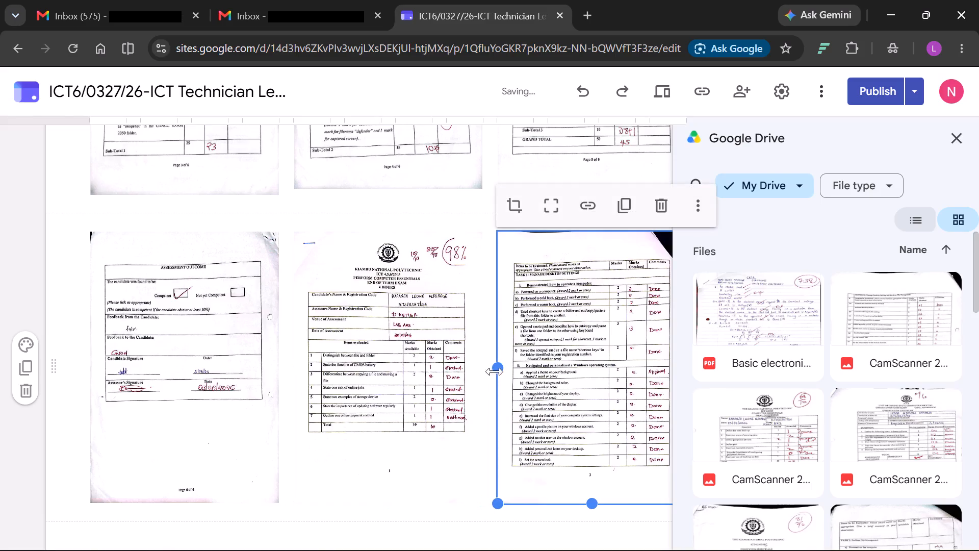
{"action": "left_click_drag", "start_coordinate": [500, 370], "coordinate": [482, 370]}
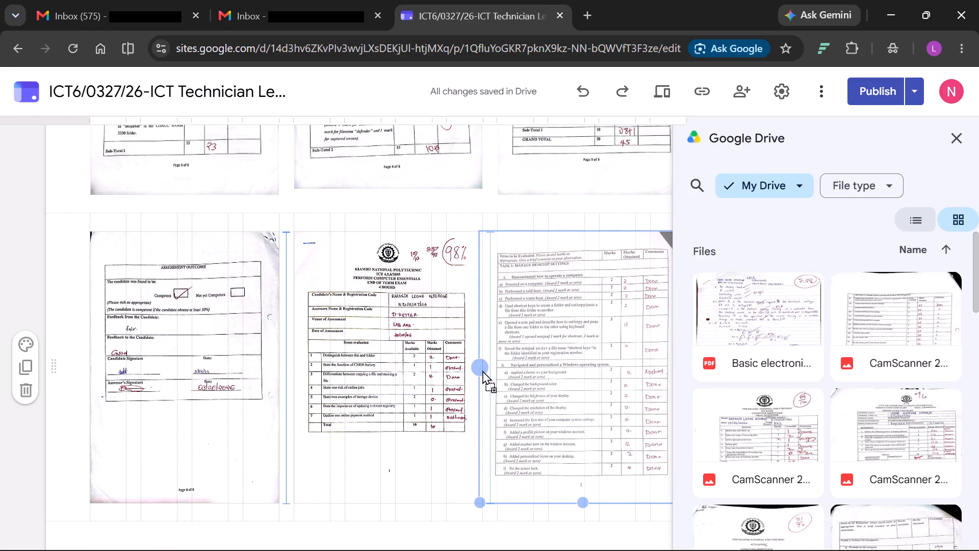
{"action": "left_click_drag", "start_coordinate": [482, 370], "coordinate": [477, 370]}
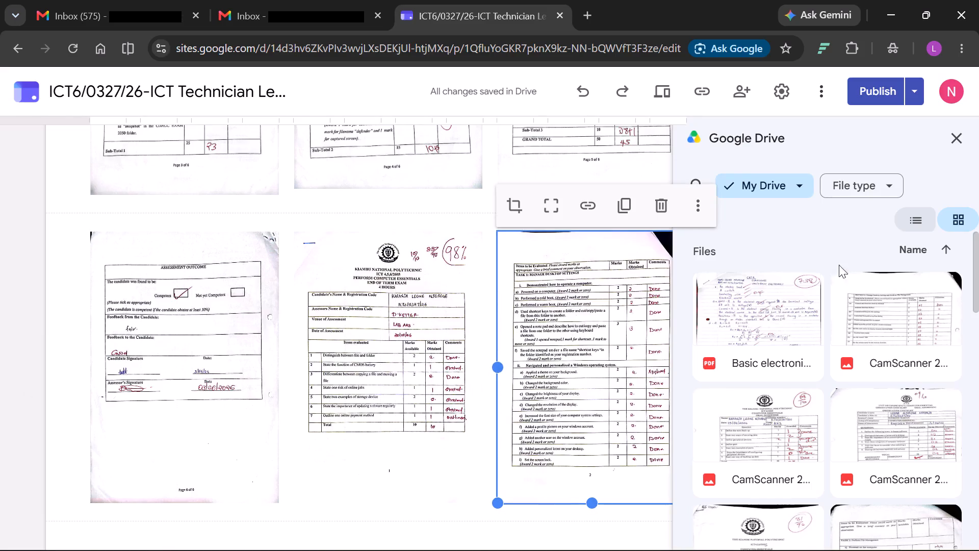
Insert the Computer Essentials page image showing Task 1: Manage Desktop Settings from My Drive.
{"action": "left_click", "coordinate": [957, 159]}
{"action": "scroll", "coordinate": [827, 466], "scroll_direction": "down", "scroll_amount": 8}
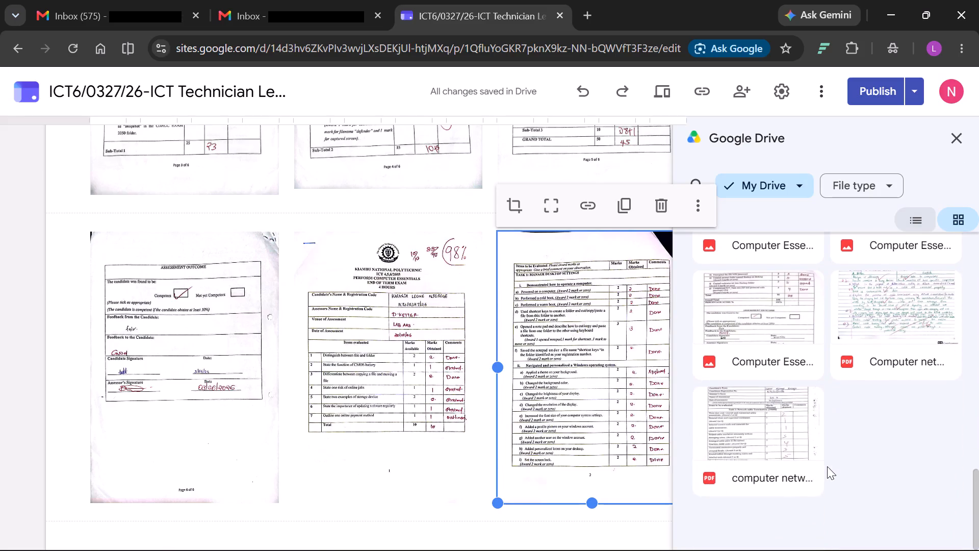
{"action": "scroll", "coordinate": [845, 427], "scroll_direction": "down", "scroll_amount": 2}
{"action": "scroll", "coordinate": [853, 412], "scroll_direction": "up", "scroll_amount": 1}
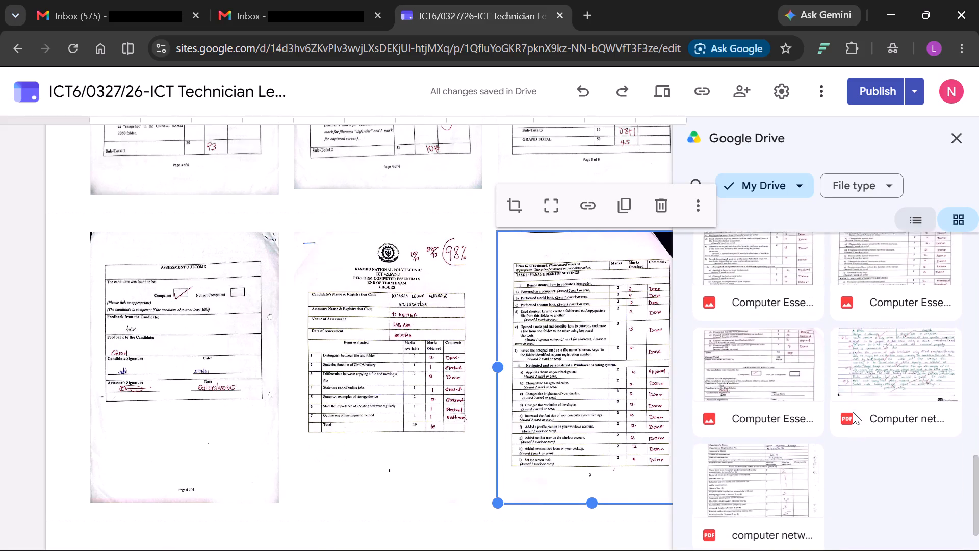
{"action": "scroll", "coordinate": [853, 412], "scroll_direction": "up", "scroll_amount": 3}
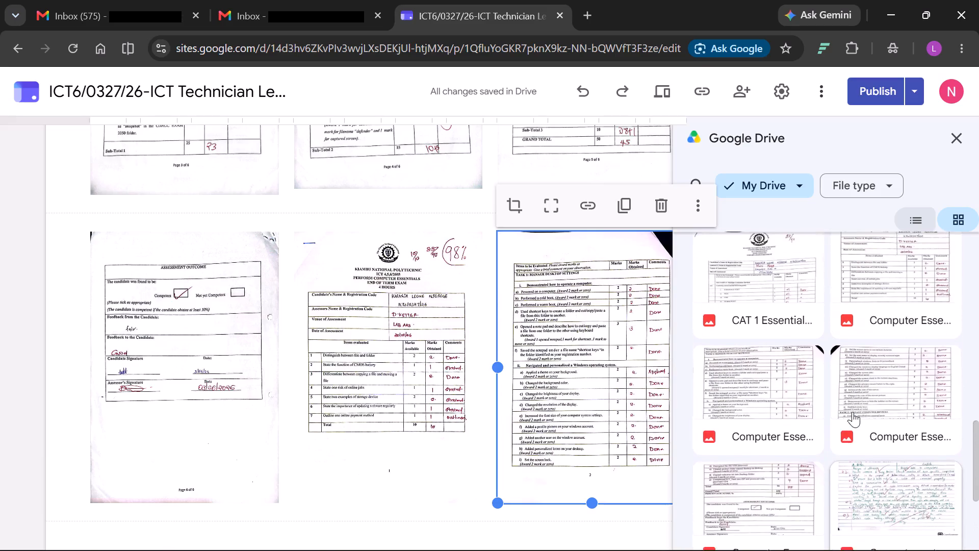
{"action": "scroll", "coordinate": [853, 412], "scroll_direction": "up", "scroll_amount": 1}
{"action": "left_click", "coordinate": [795, 419]}
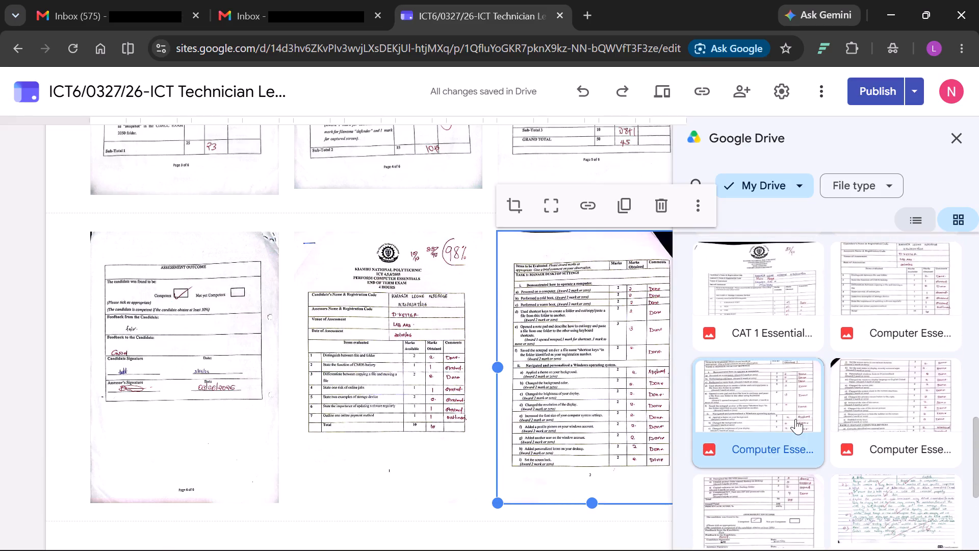
{"action": "left_click", "coordinate": [915, 529]}
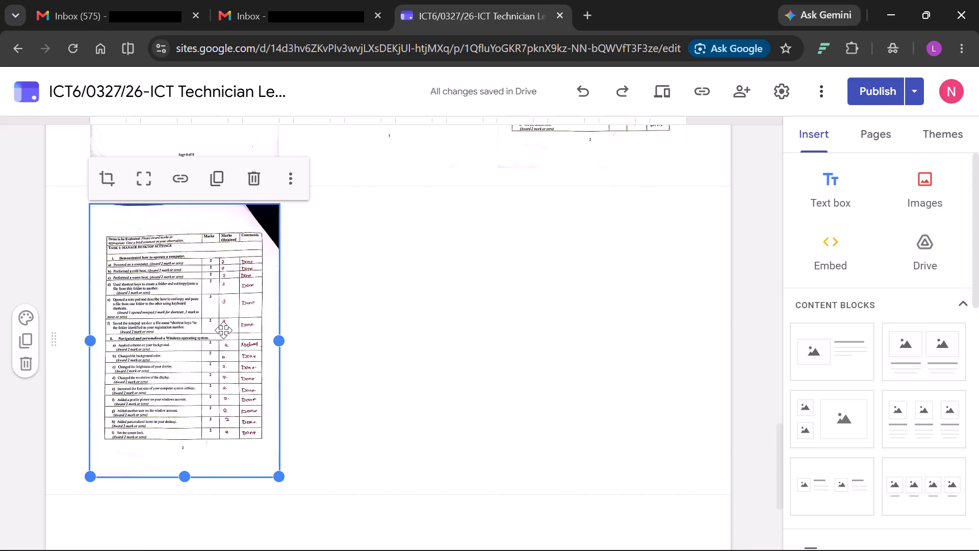
Delete the earlier copy of the Manage Desktop Settings page from the third place in the Assessment Outcome row.
{"action": "scroll", "coordinate": [457, 315], "scroll_direction": "up", "scroll_amount": 2}
{"action": "scroll", "coordinate": [457, 315], "scroll_direction": "down", "scroll_amount": 7}
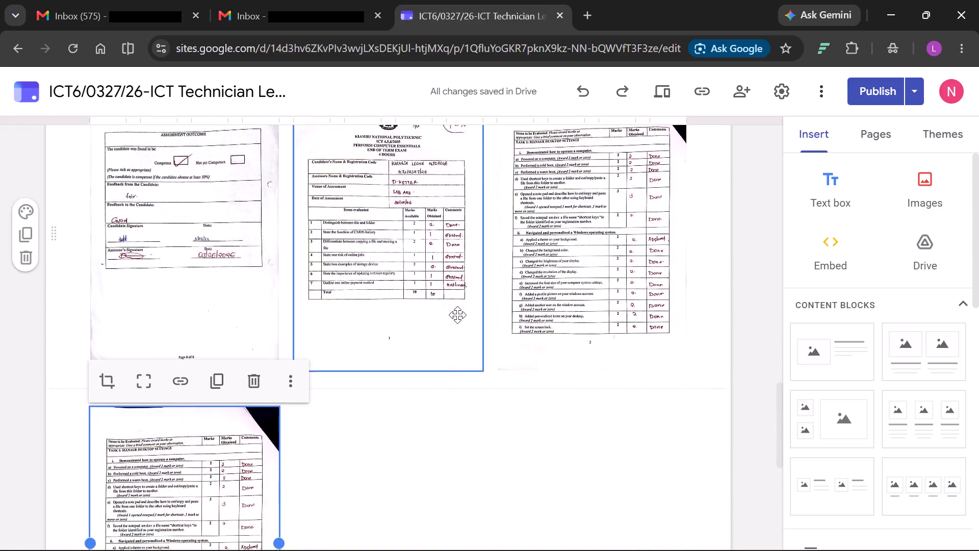
{"action": "scroll", "coordinate": [457, 315], "scroll_direction": "down", "scroll_amount": 1}
{"action": "scroll", "coordinate": [457, 315], "scroll_direction": "up", "scroll_amount": 3}
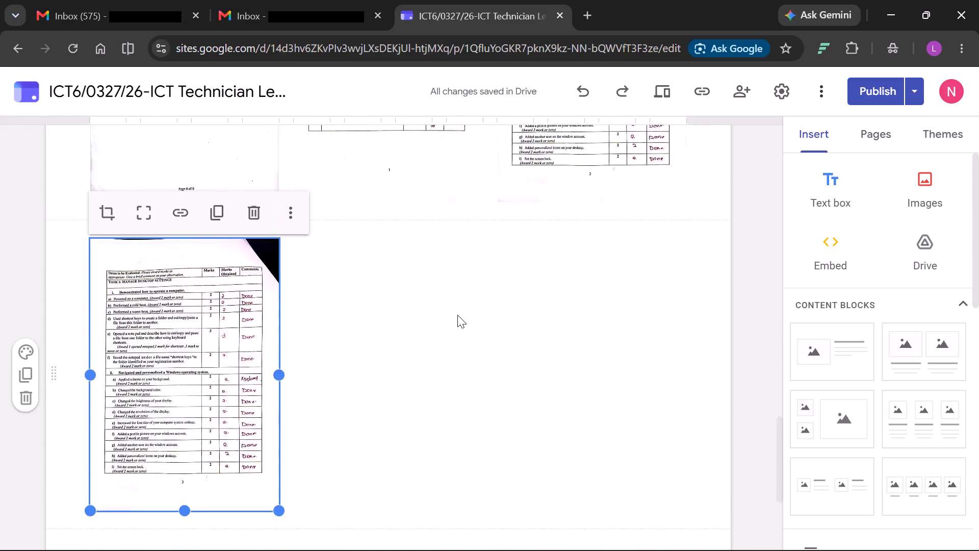
{"action": "scroll", "coordinate": [457, 315], "scroll_direction": "up", "scroll_amount": 1}
{"action": "left_click", "coordinate": [572, 241]}
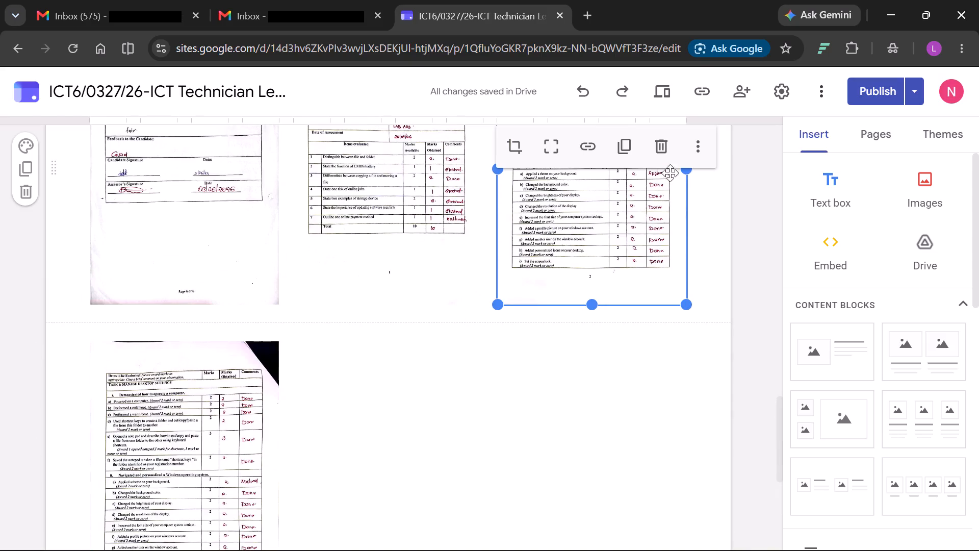
{"action": "left_click", "coordinate": [665, 156]}
Move the newly inserted Manage Desktop Settings page into the empty third place of the Assessment Outcome row.
{"action": "left_click_drag", "start_coordinate": [197, 494], "coordinate": [502, 354]}
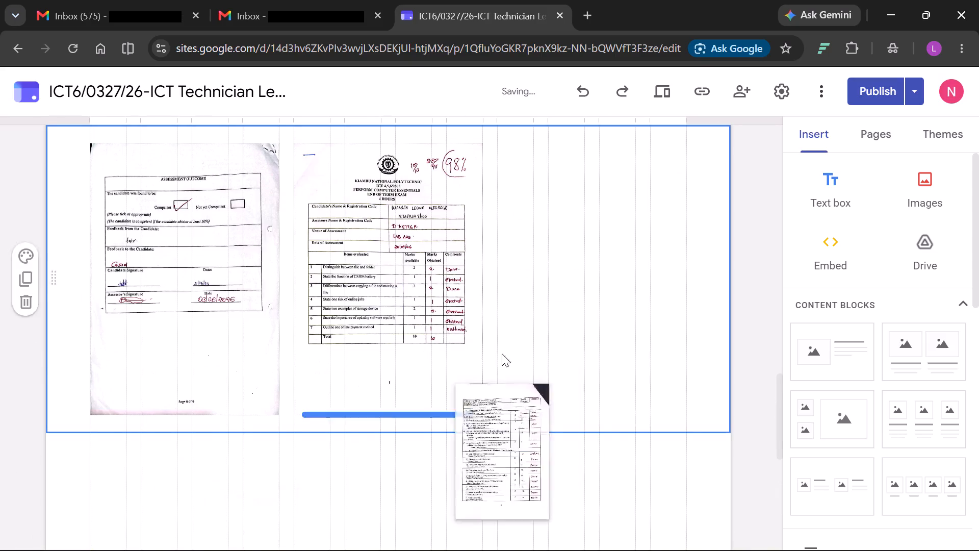
{"action": "left_click_drag", "start_coordinate": [502, 354], "coordinate": [535, 261]}
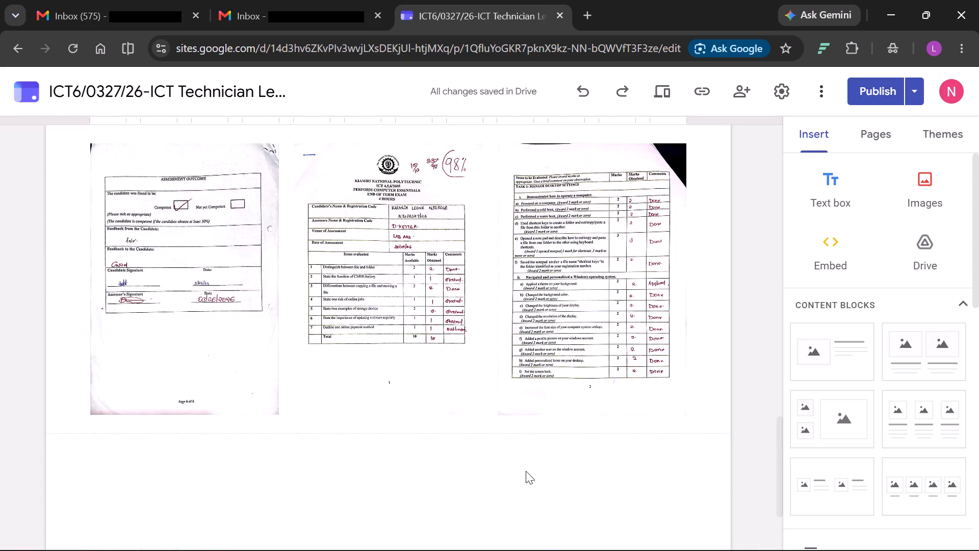
{"action": "left_click", "coordinate": [580, 288]}
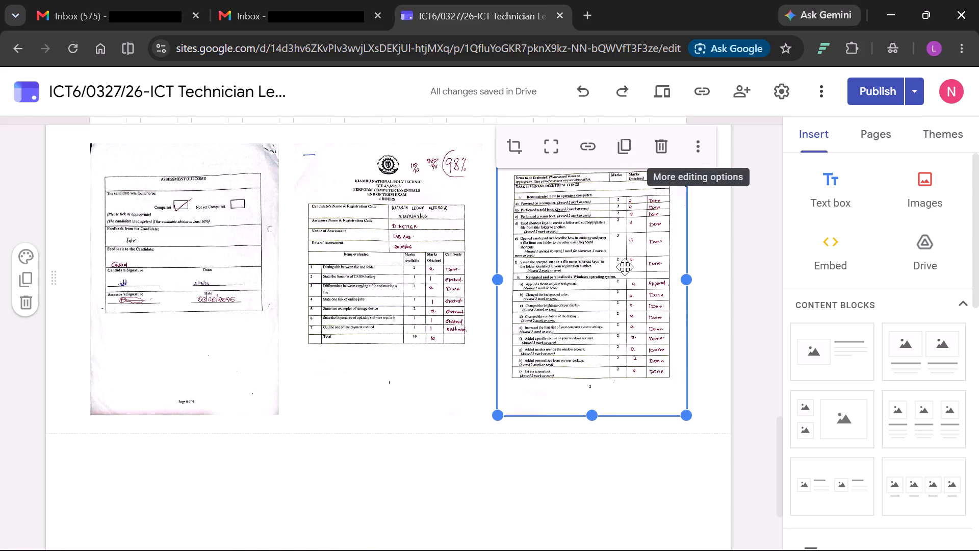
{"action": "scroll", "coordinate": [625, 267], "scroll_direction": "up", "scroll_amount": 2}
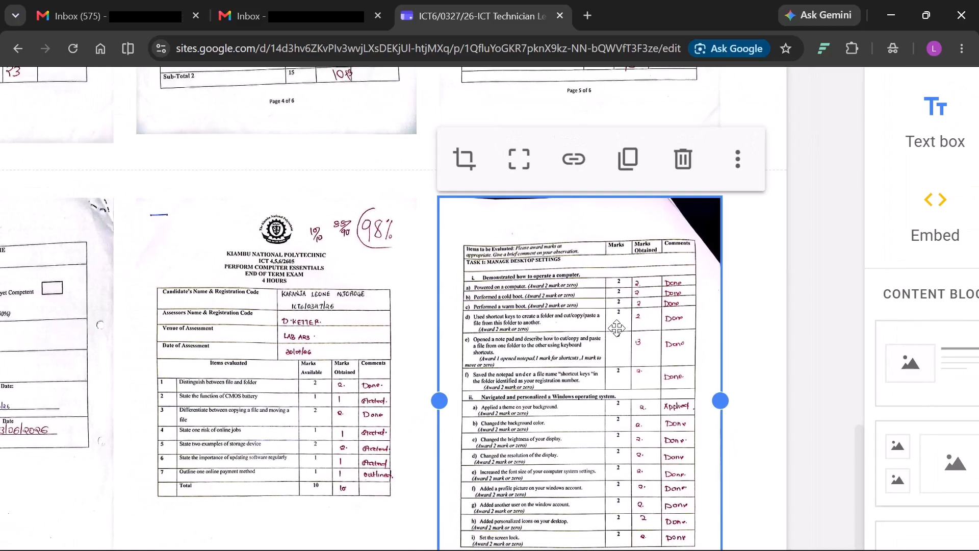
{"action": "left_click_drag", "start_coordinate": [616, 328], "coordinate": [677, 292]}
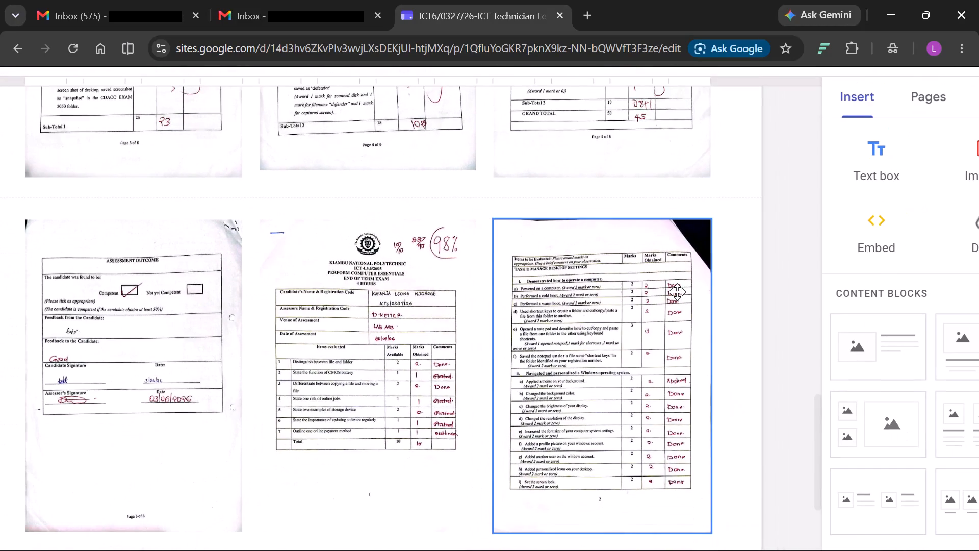
Insert the Computer Essentials page image containing Task 2: Manage Computer Devices from My Drive below the Assessment Outcome row.
{"action": "double_click", "coordinate": [677, 292]}
{"action": "left_click", "coordinate": [781, 265]}
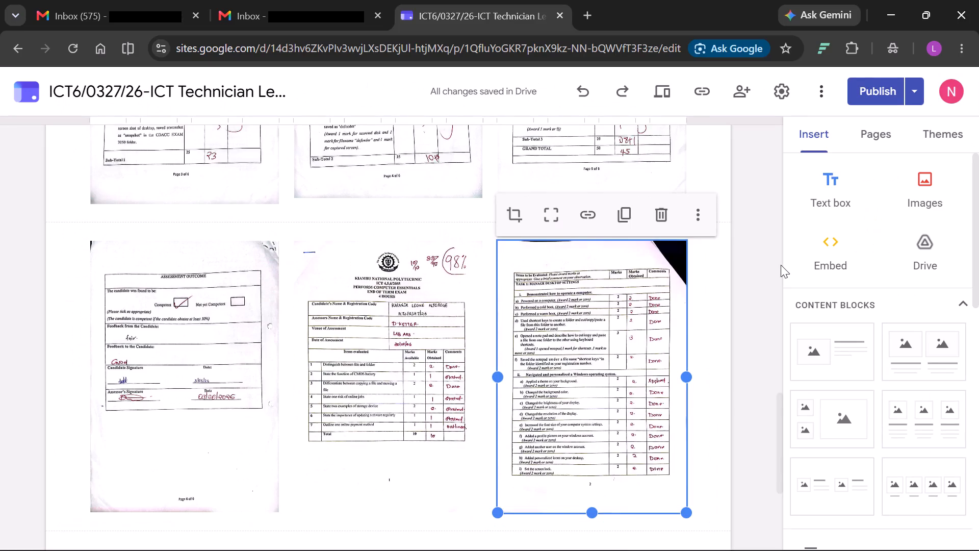
{"action": "scroll", "coordinate": [703, 298], "scroll_direction": "down", "scroll_amount": 5}
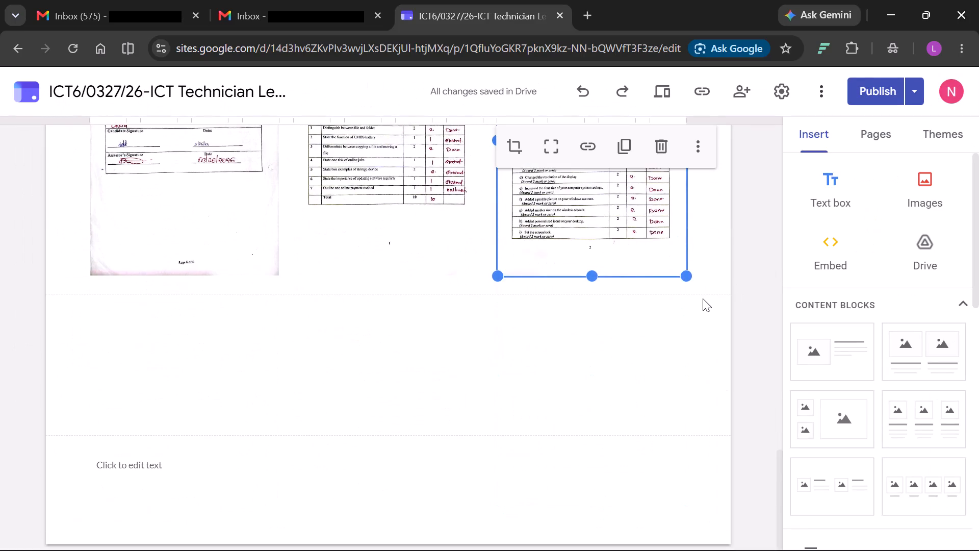
{"action": "left_click", "coordinate": [920, 265]}
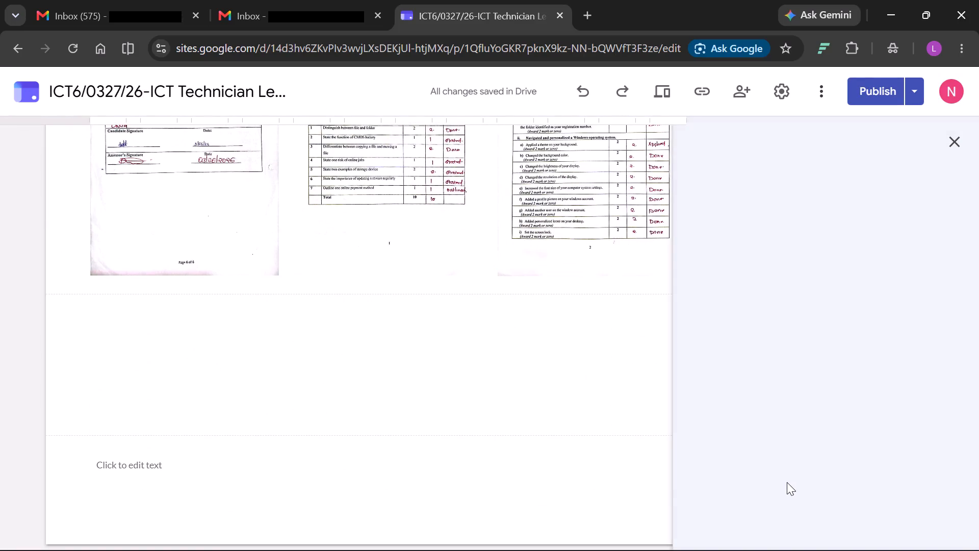
{"action": "scroll", "coordinate": [787, 482], "scroll_direction": "down", "scroll_amount": 5}
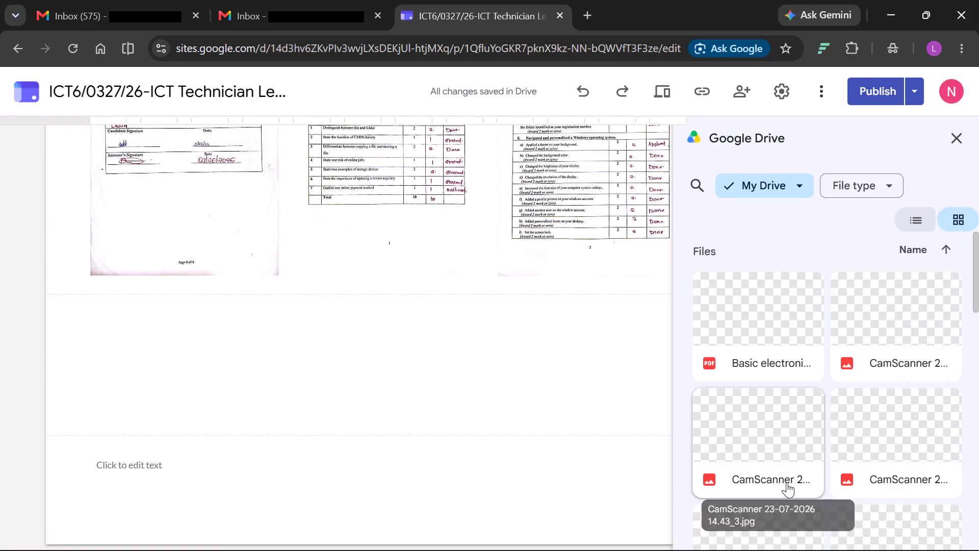
{"action": "scroll", "coordinate": [787, 482], "scroll_direction": "down", "scroll_amount": 3}
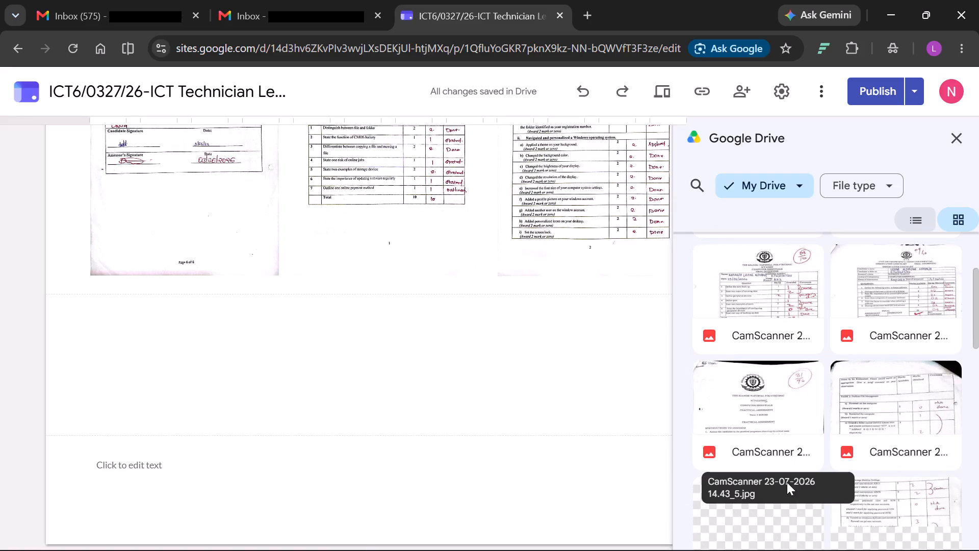
{"action": "scroll", "coordinate": [787, 482], "scroll_direction": "down", "scroll_amount": 1}
{"action": "scroll", "coordinate": [867, 391], "scroll_direction": "down", "scroll_amount": 4}
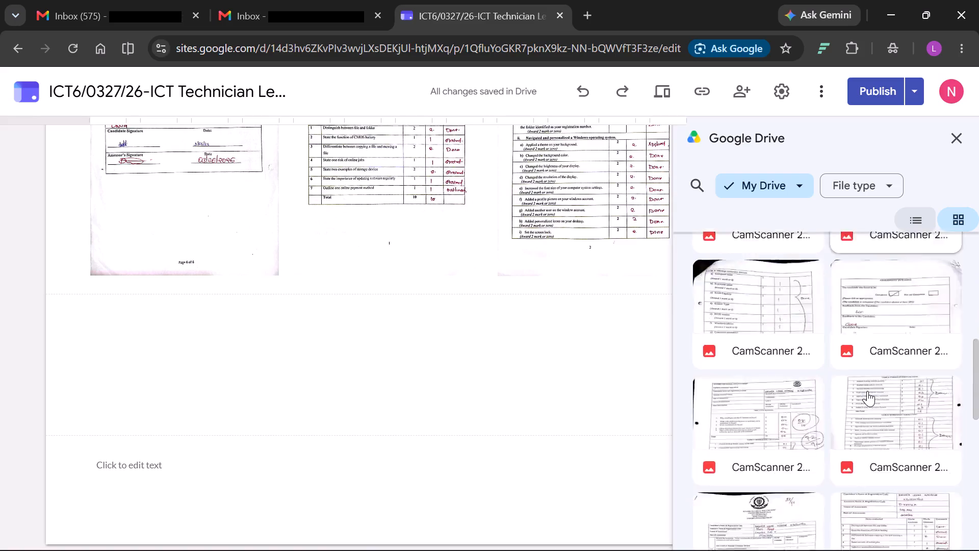
{"action": "scroll", "coordinate": [867, 391], "scroll_direction": "down", "scroll_amount": 3}
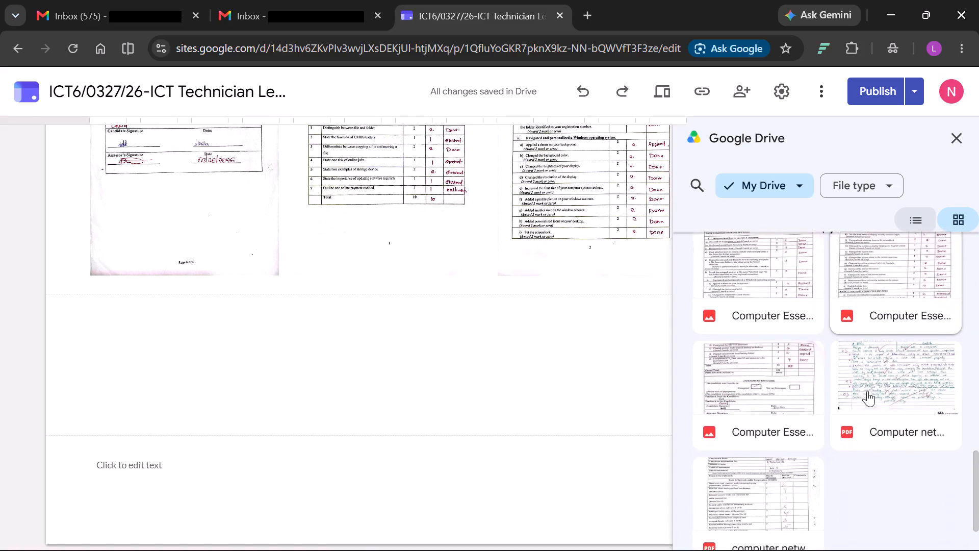
{"action": "scroll", "coordinate": [867, 391], "scroll_direction": "down", "scroll_amount": 1}
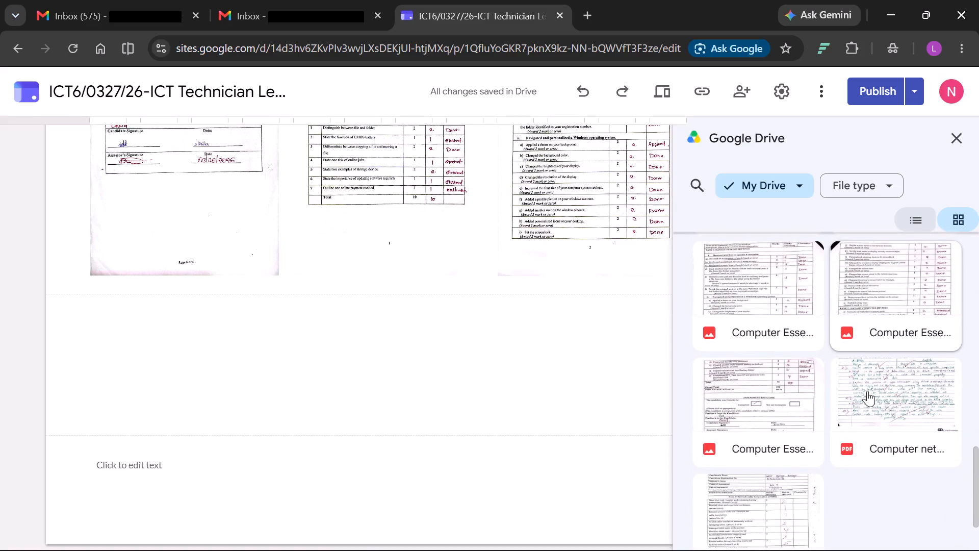
{"action": "scroll", "coordinate": [867, 391], "scroll_direction": "down", "scroll_amount": 1}
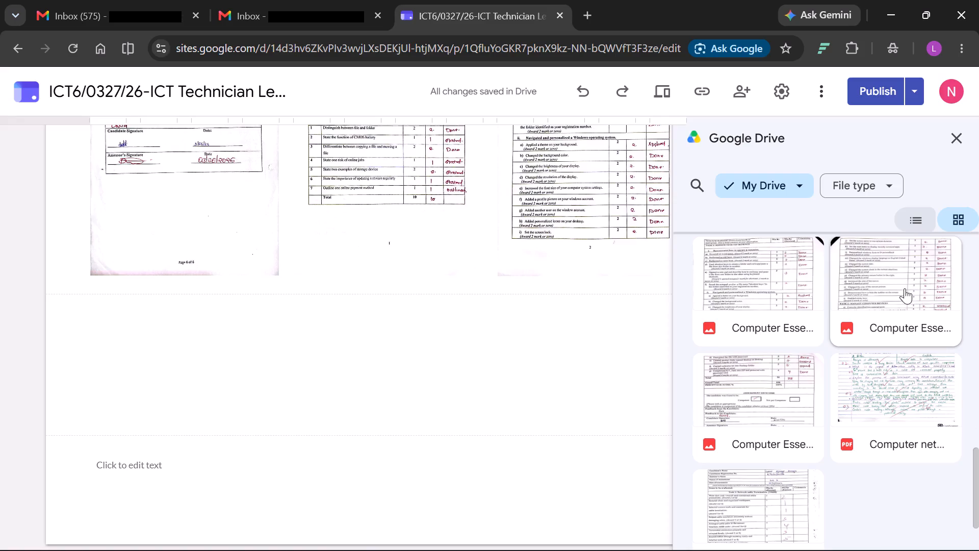
{"action": "left_click", "coordinate": [905, 288]}
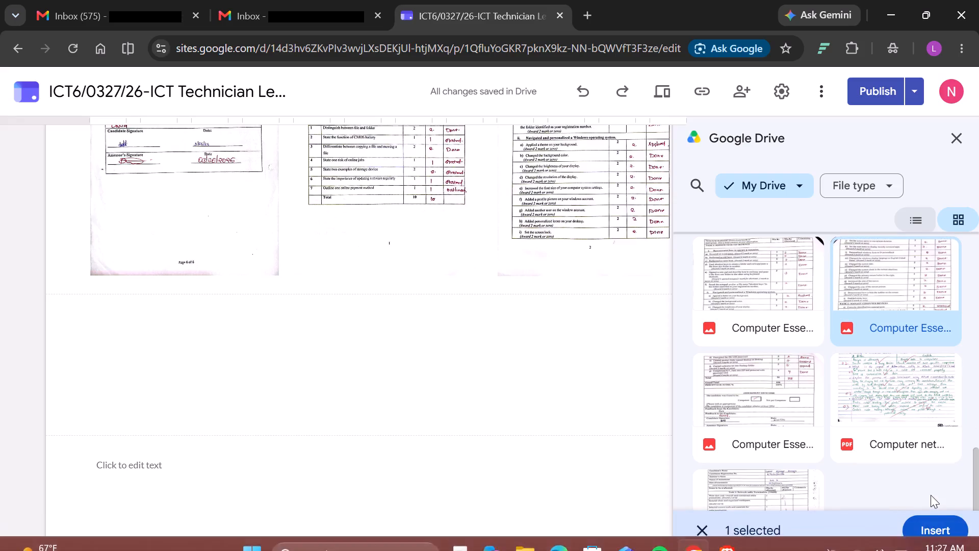
{"action": "left_click", "coordinate": [924, 532]}
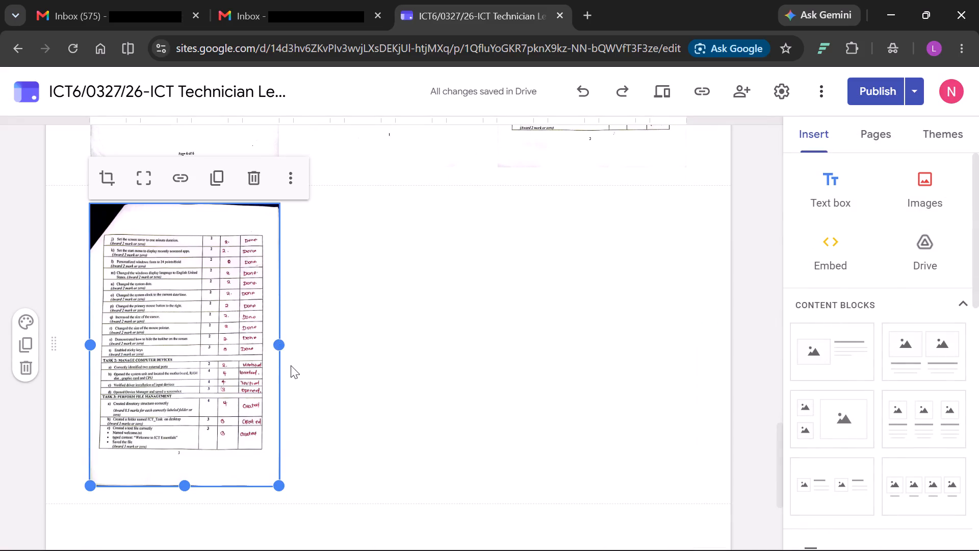
Insert the Computer Essentials image ending in 04, with the percentage score and assessment outcome, from My Drive.
{"action": "left_click", "coordinate": [933, 258]}
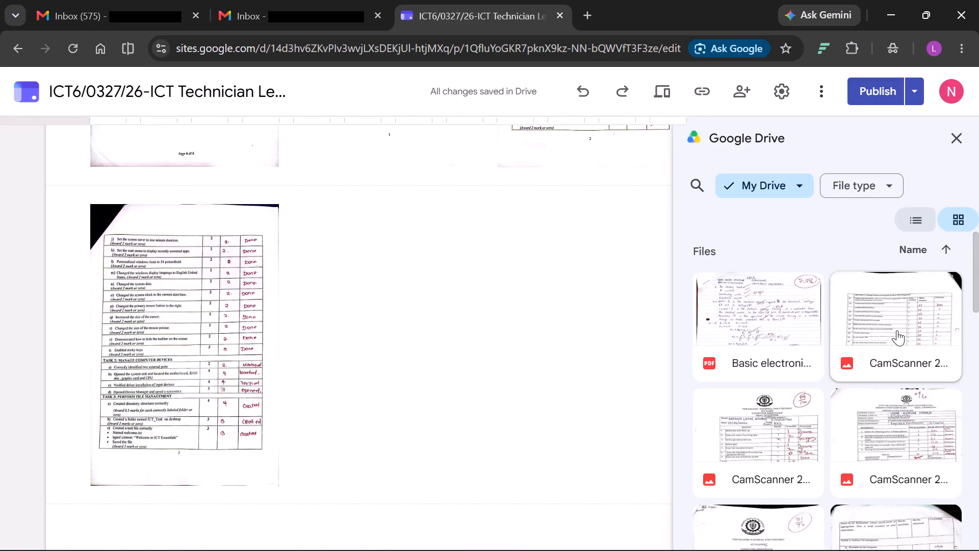
{"action": "scroll", "coordinate": [897, 330], "scroll_direction": "down", "scroll_amount": 4}
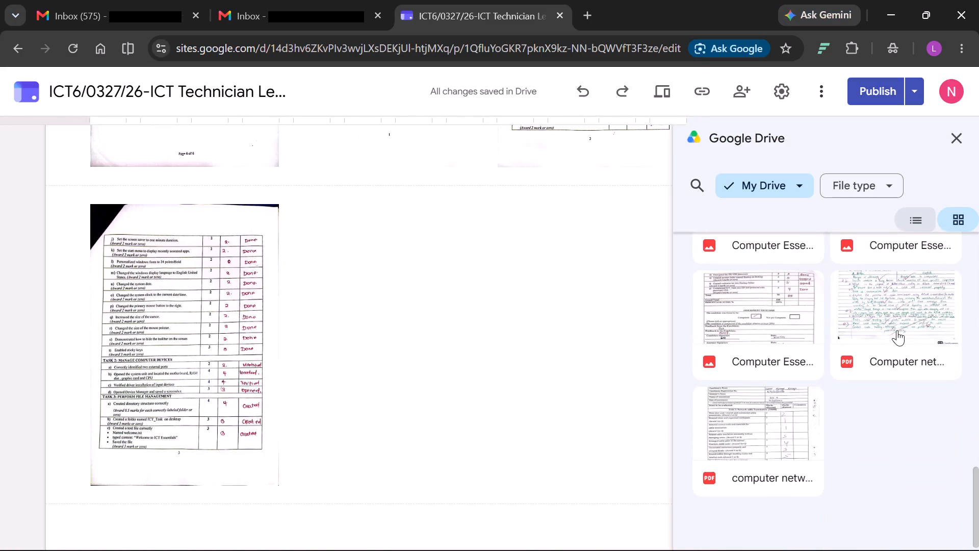
{"action": "left_click", "coordinate": [784, 352]}
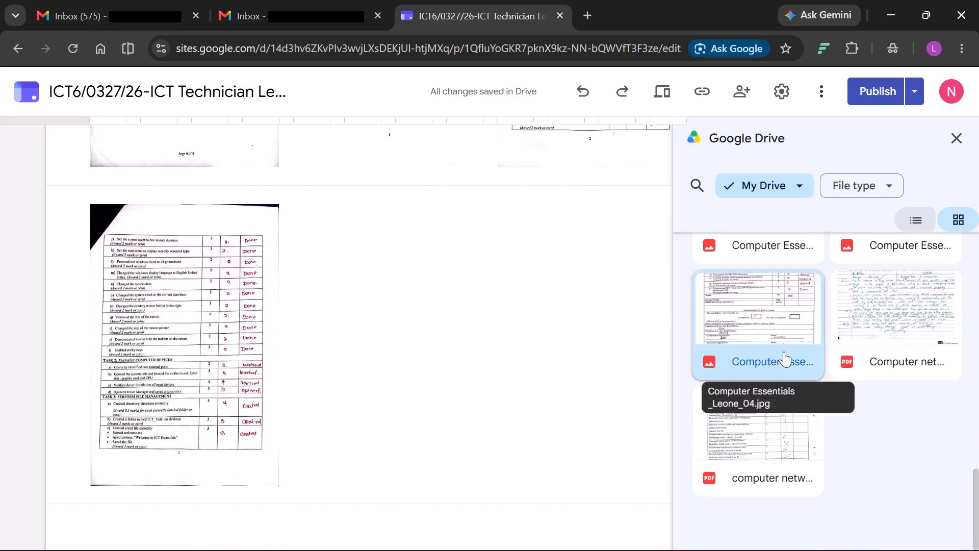
{"action": "left_click", "coordinate": [926, 541]}
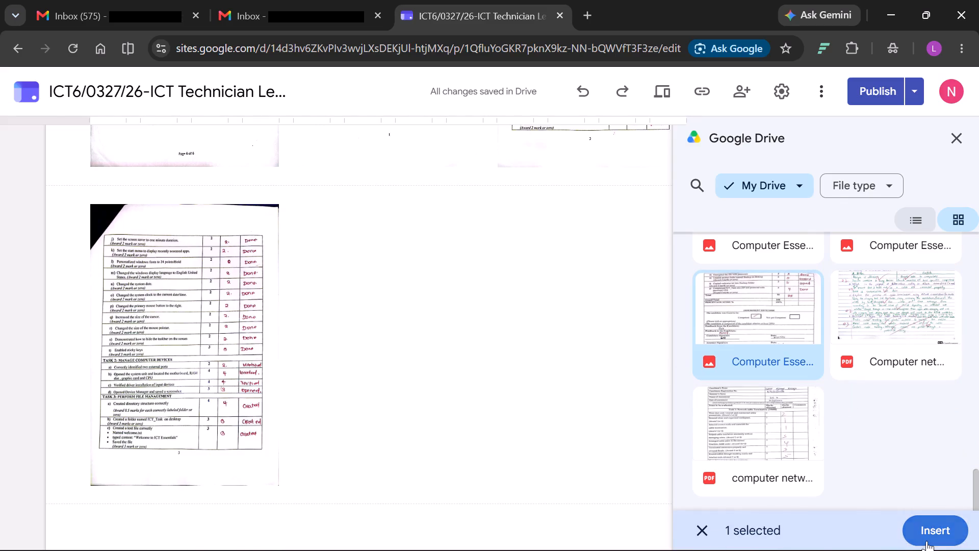
Move the newly inserted percentage score page beside the Task 2: Manage Computer Devices page, into the second place of that row.
{"action": "left_click_drag", "start_coordinate": [211, 329], "coordinate": [223, 316]}
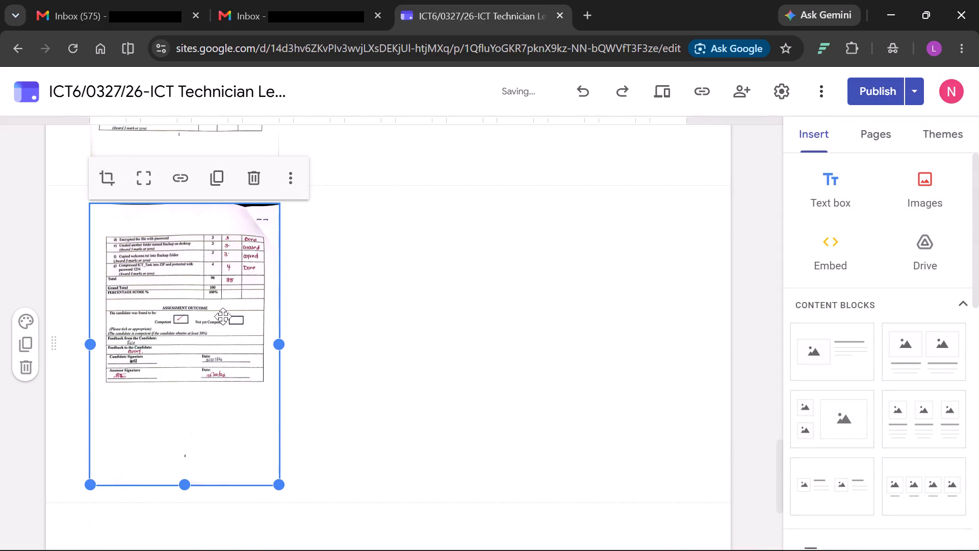
{"action": "left_click_drag", "start_coordinate": [223, 316], "coordinate": [409, 495]}
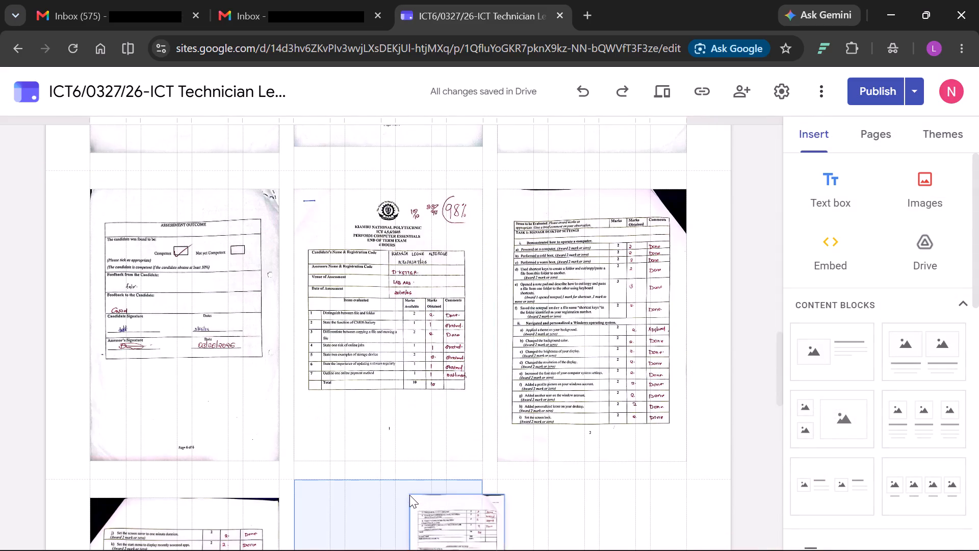
{"action": "scroll", "coordinate": [572, 486], "scroll_direction": "down", "scroll_amount": 3}
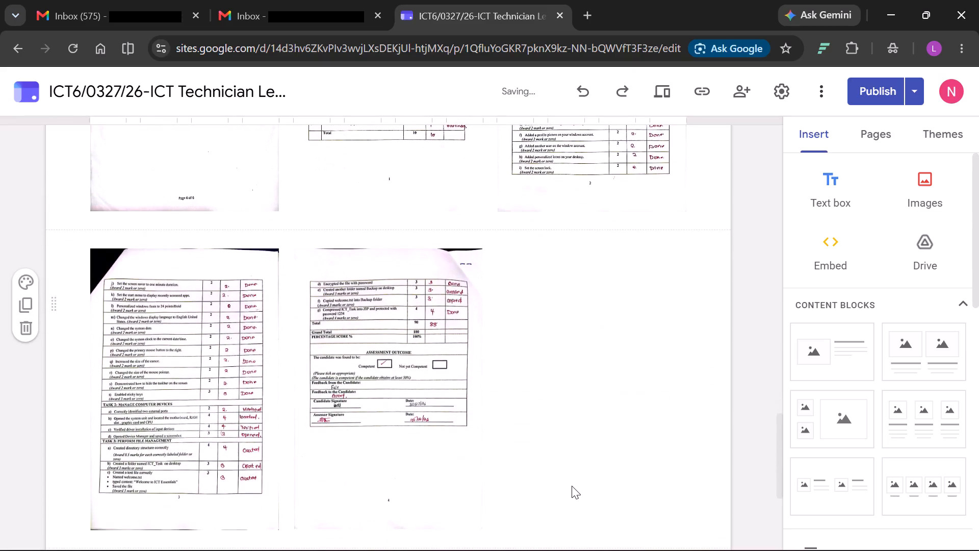
Review all rows of scanned pages on the Computer Essentials page for order, alignment and completeness.
{"action": "scroll", "coordinate": [597, 377], "scroll_direction": "down", "scroll_amount": 1}
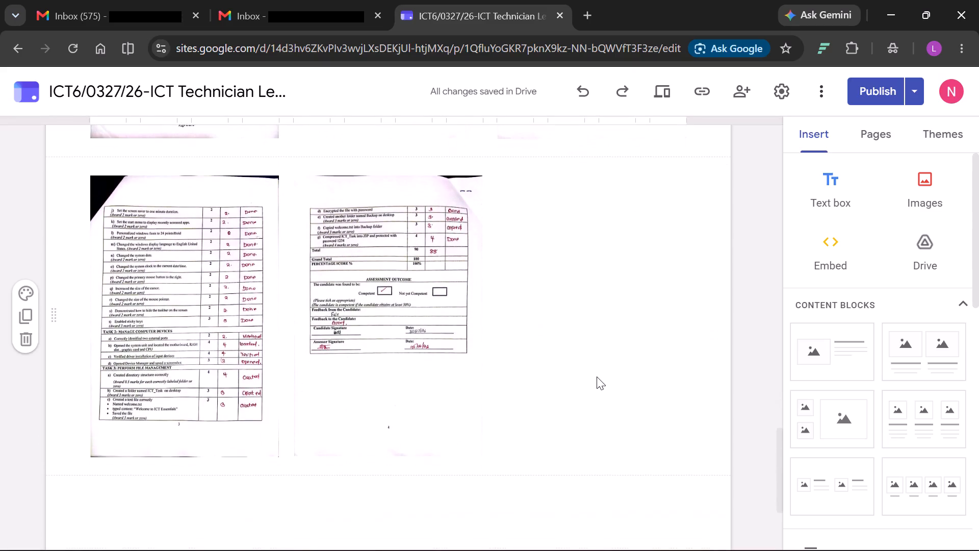
{"action": "scroll", "coordinate": [597, 377], "scroll_direction": "down", "scroll_amount": 1}
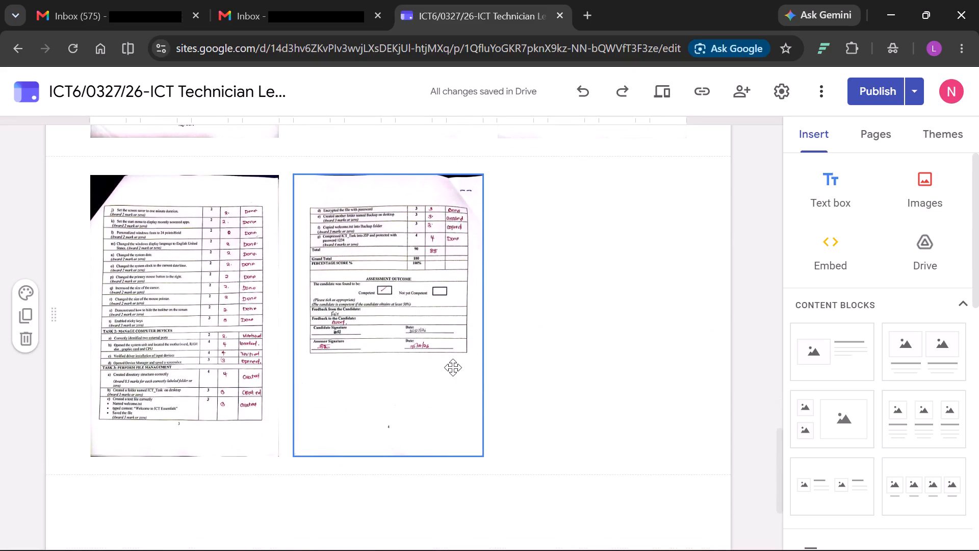
{"action": "scroll", "coordinate": [658, 248], "scroll_direction": "up", "scroll_amount": 2}
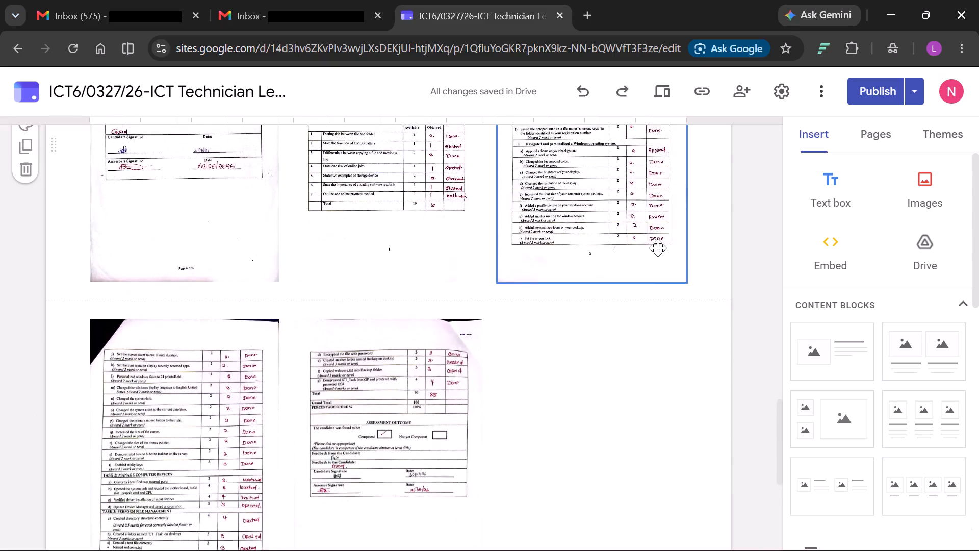
{"action": "scroll", "coordinate": [658, 248], "scroll_direction": "up", "scroll_amount": 6}
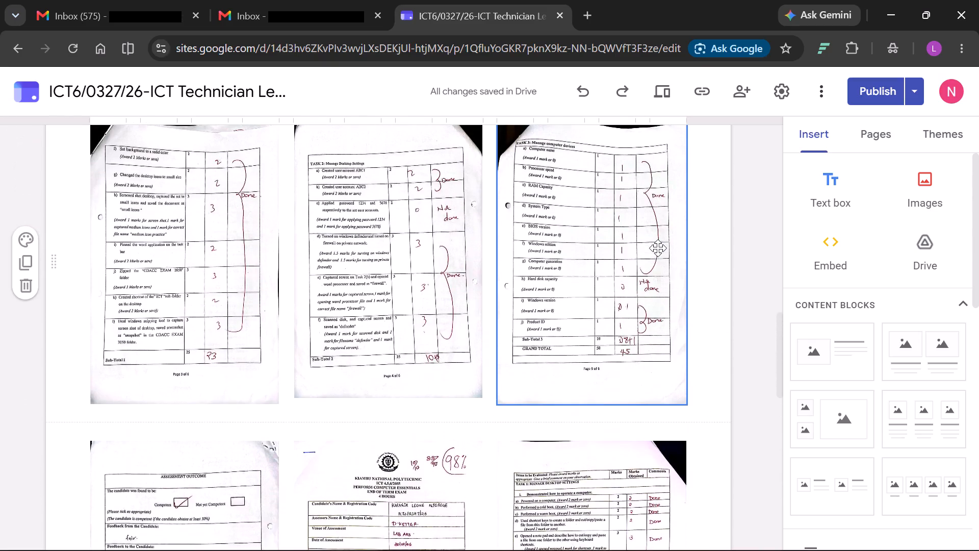
{"action": "scroll", "coordinate": [658, 248], "scroll_direction": "up", "scroll_amount": 1}
{"action": "scroll", "coordinate": [658, 248], "scroll_direction": "down", "scroll_amount": 1}
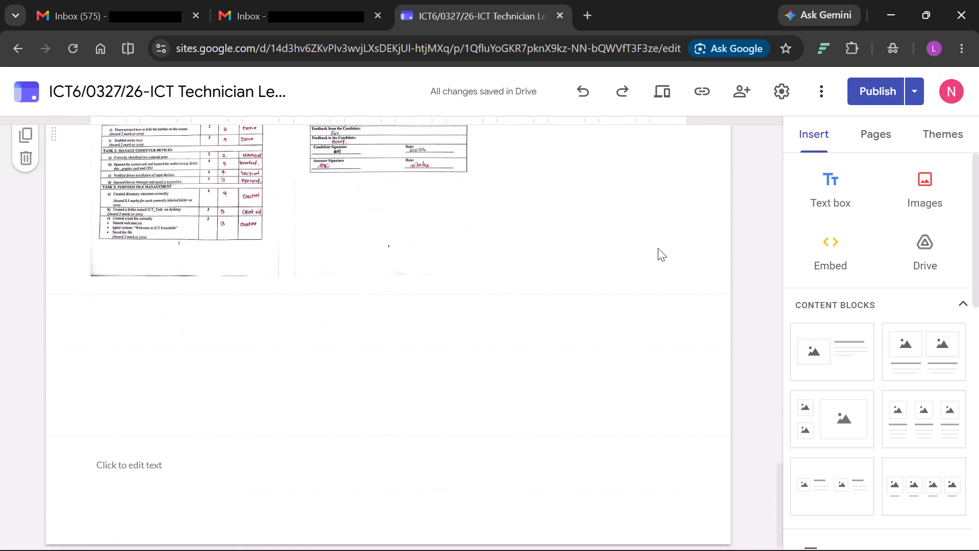
{"action": "scroll", "coordinate": [658, 248], "scroll_direction": "down", "scroll_amount": 1}
{"action": "scroll", "coordinate": [658, 248], "scroll_direction": "up", "scroll_amount": 6}
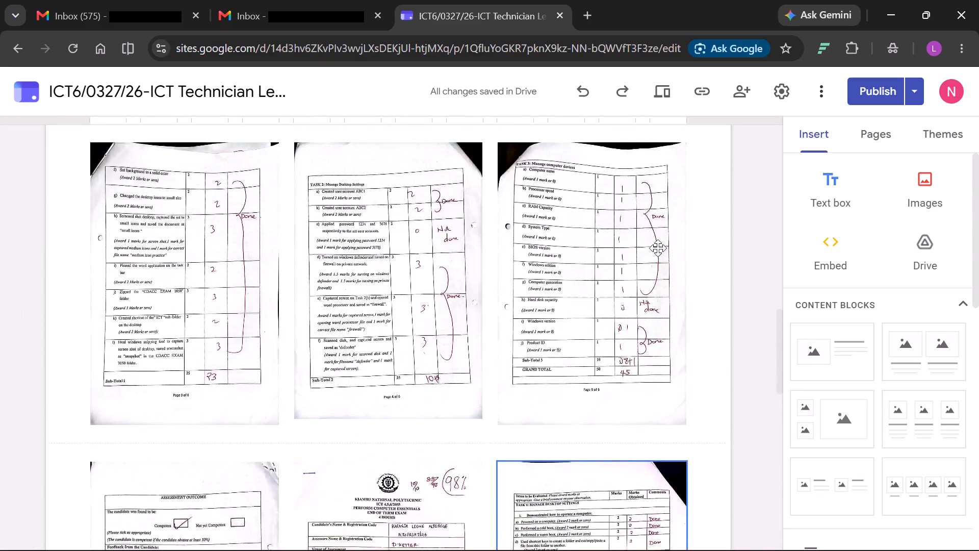
{"action": "scroll", "coordinate": [658, 248], "scroll_direction": "up", "scroll_amount": 6}
{"action": "scroll", "coordinate": [658, 248], "scroll_direction": "down", "scroll_amount": 1}
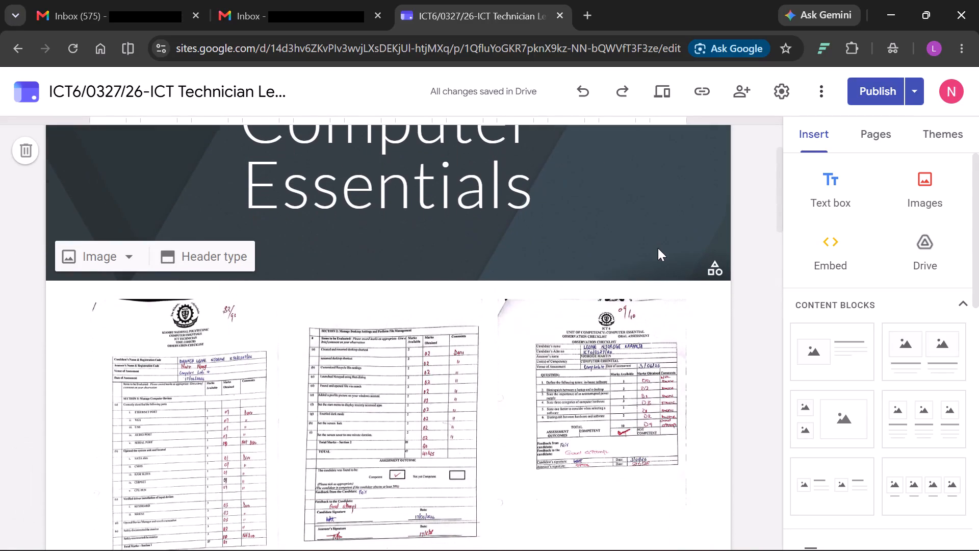
{"action": "scroll", "coordinate": [658, 248], "scroll_direction": "down", "scroll_amount": 7}
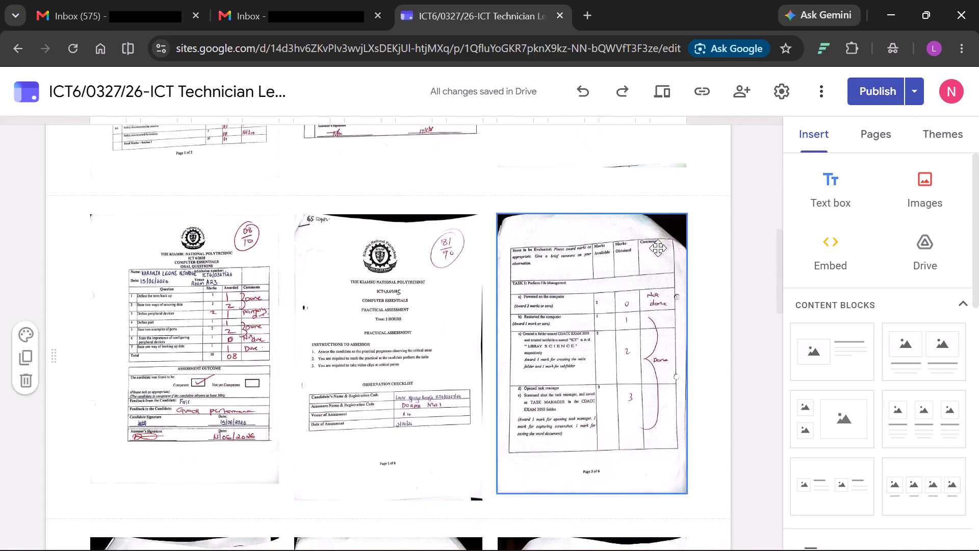
{"action": "scroll", "coordinate": [658, 248], "scroll_direction": "down", "scroll_amount": 4}
{"action": "scroll", "coordinate": [658, 248], "scroll_direction": "up", "scroll_amount": 2}
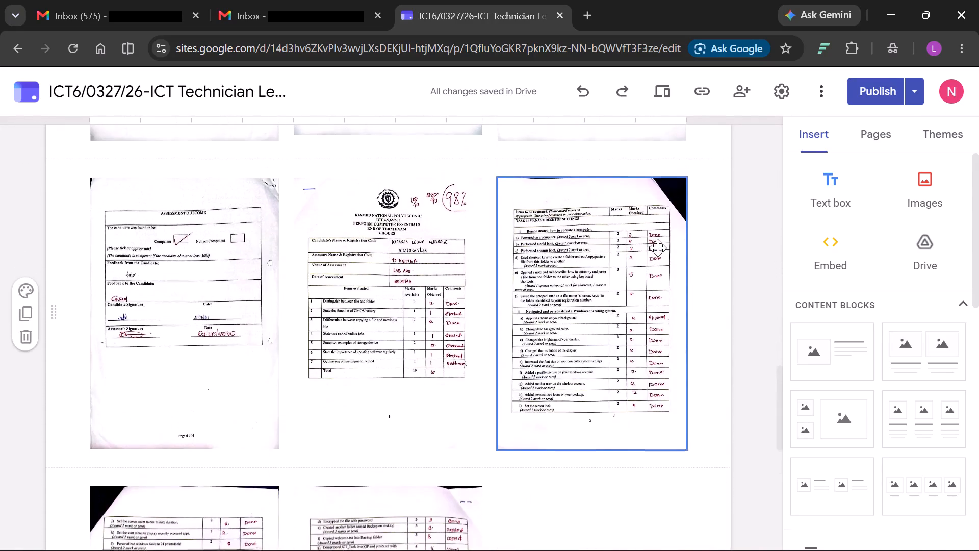
{"action": "scroll", "coordinate": [658, 248], "scroll_direction": "up", "scroll_amount": 4}
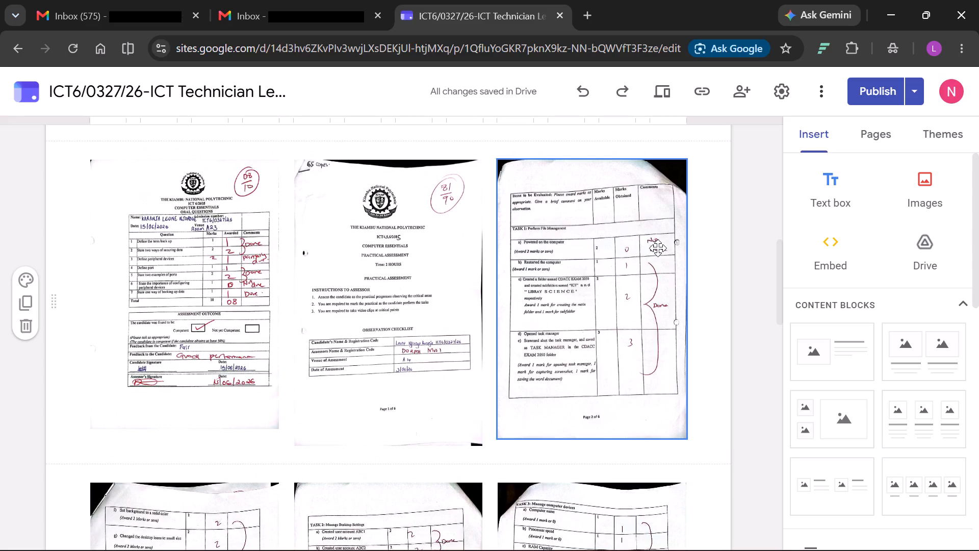
{"action": "scroll", "coordinate": [658, 248], "scroll_direction": "up", "scroll_amount": 5}
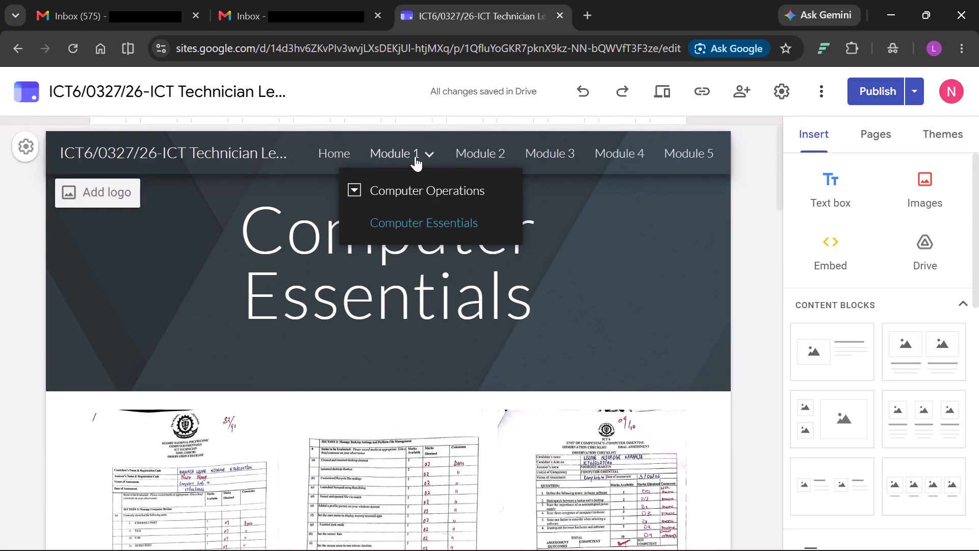
Open the Module 2 page of the site.
{"action": "left_click", "coordinate": [476, 151]}
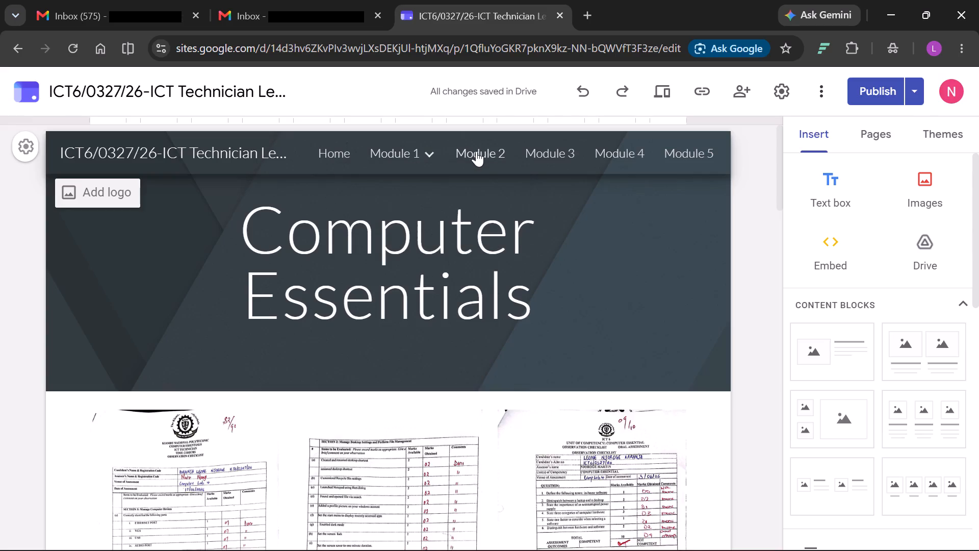
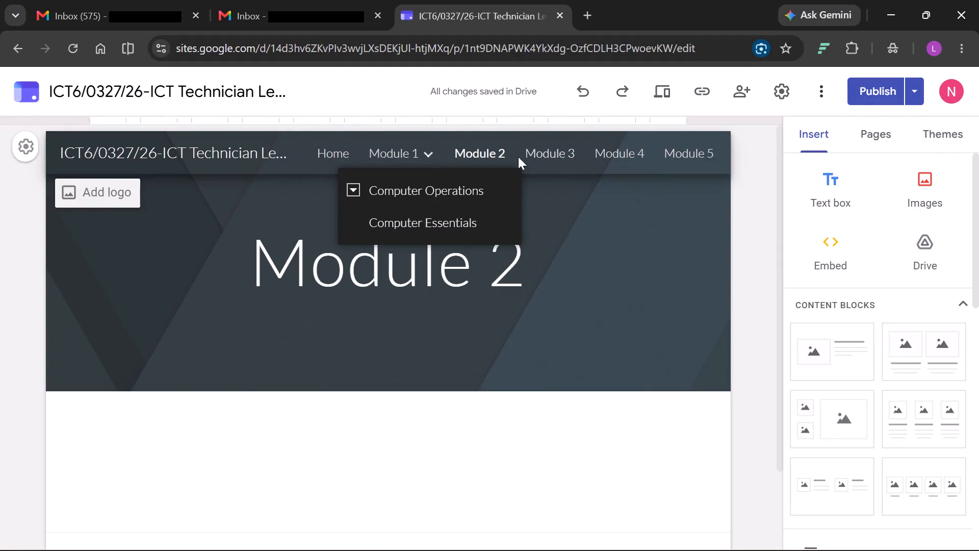
Add a subpage named Computer Network Setup under the Module 2 page.
{"action": "left_click", "coordinate": [875, 142]}
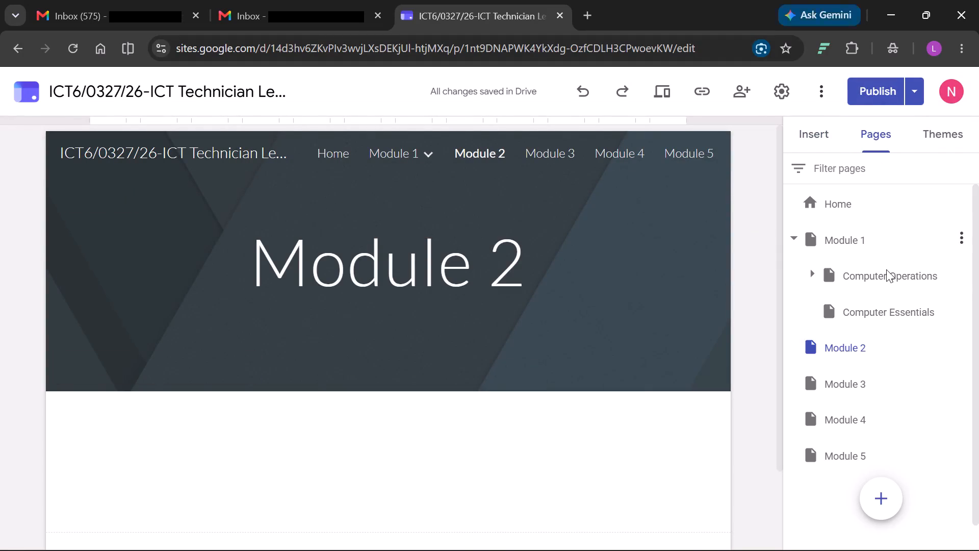
{"action": "left_click", "coordinate": [957, 341]}
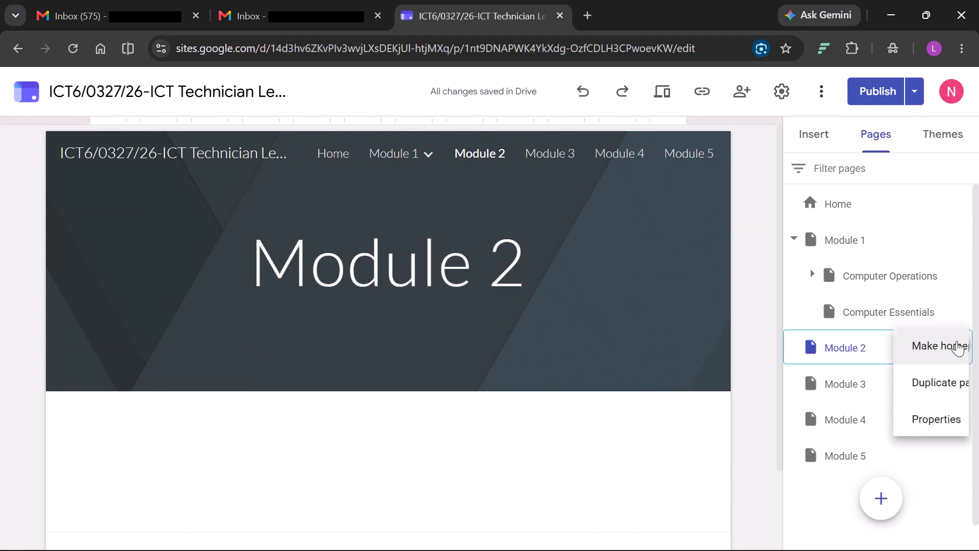
{"action": "left_click", "coordinate": [892, 439]}
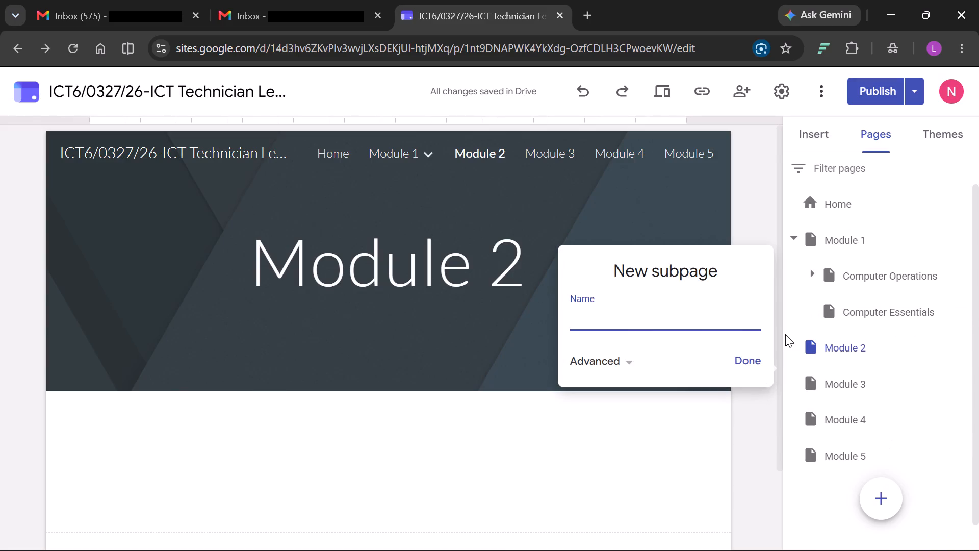
{"action": "key", "text": "c"}
{"action": "key", "text": "o"}
{"action": "key", "text": "m"}
{"action": "type", "text": "puter"}
{"action": "key", "text": "space"}
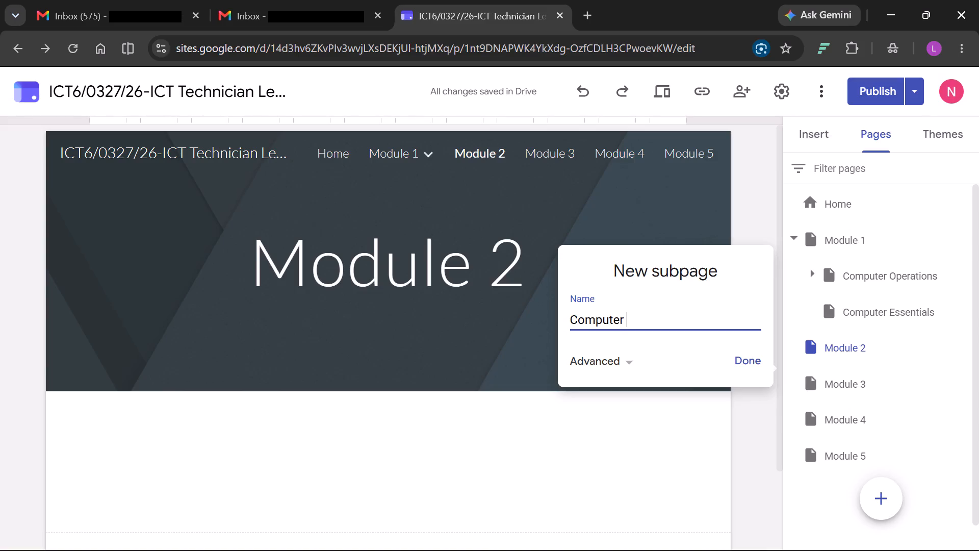
{"action": "key", "text": "n"}
{"action": "type", "text": "etwork"}
{"action": "key", "text": "space"}
{"action": "key", "text": "s"}
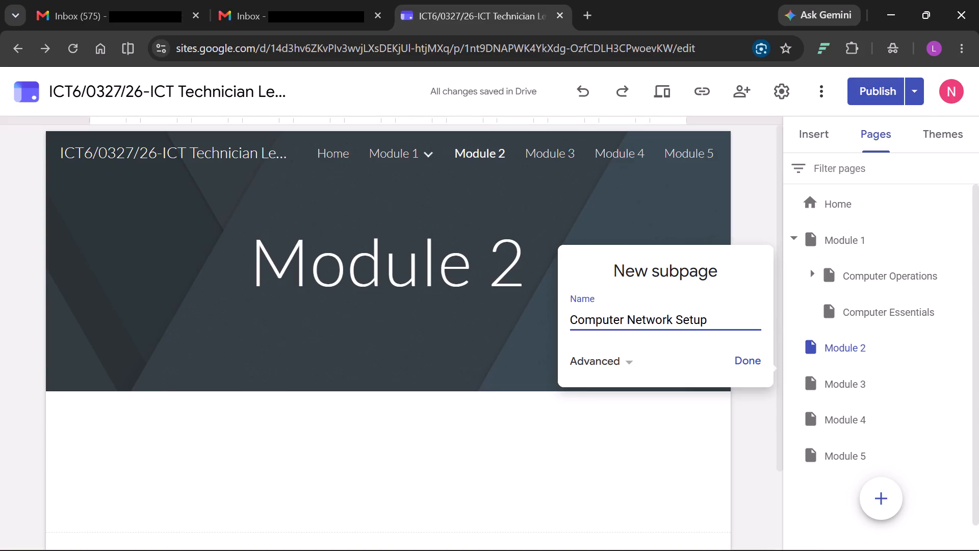
{"action": "left_click", "coordinate": [746, 354]}
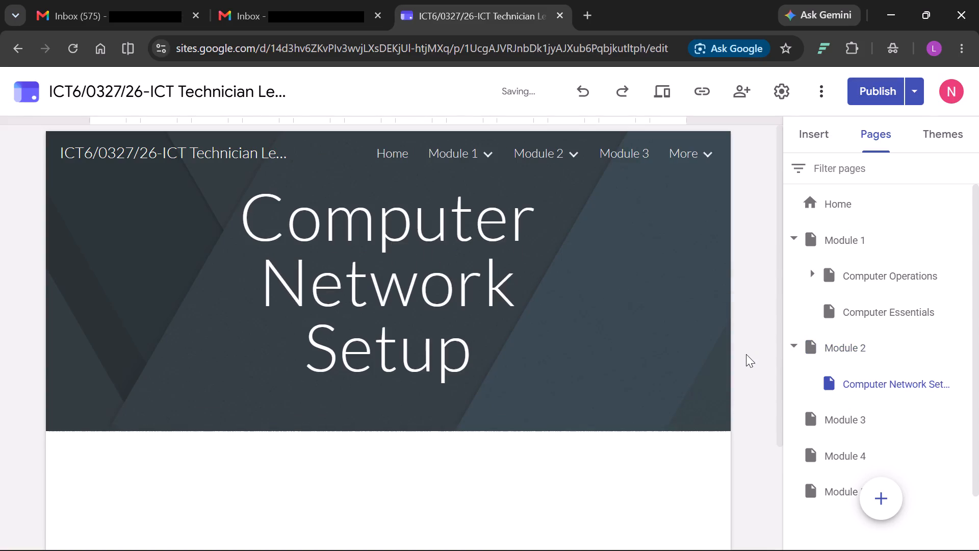
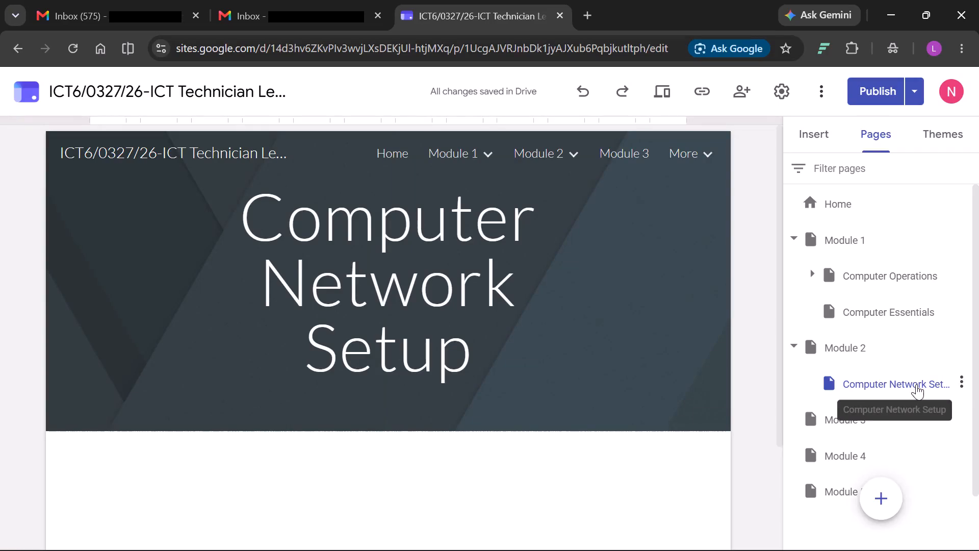
Browse the Google Drive files for the scanned computer network setup assessment pages.
{"action": "left_click", "coordinate": [826, 138]}
{"action": "left_click", "coordinate": [943, 206]}
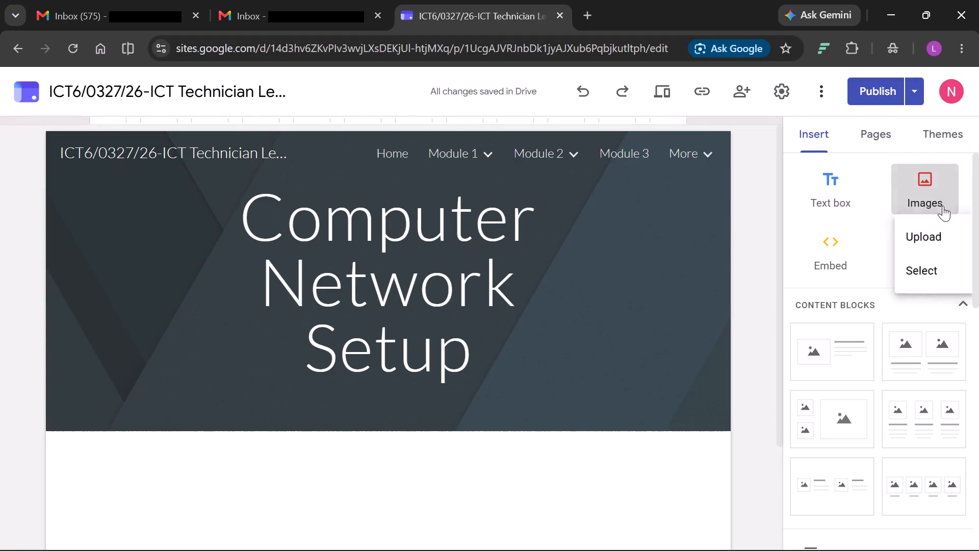
{"action": "left_click", "coordinate": [880, 208]}
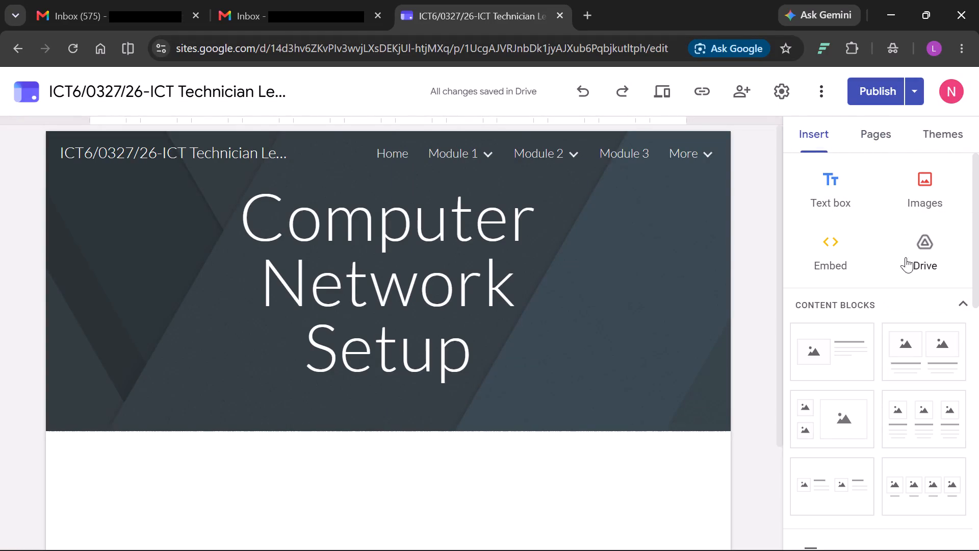
{"action": "left_click", "coordinate": [915, 259]}
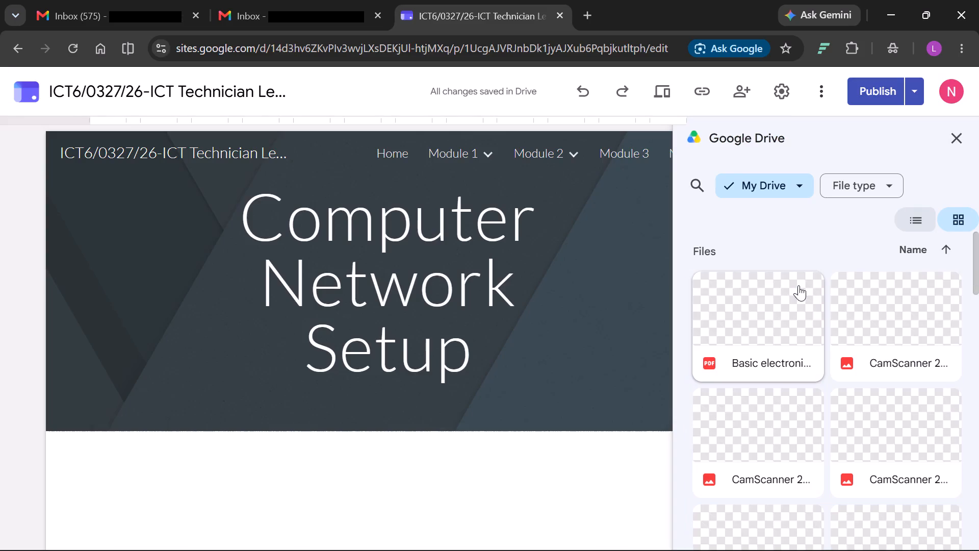
{"action": "scroll", "coordinate": [798, 285], "scroll_direction": "down", "scroll_amount": 1}
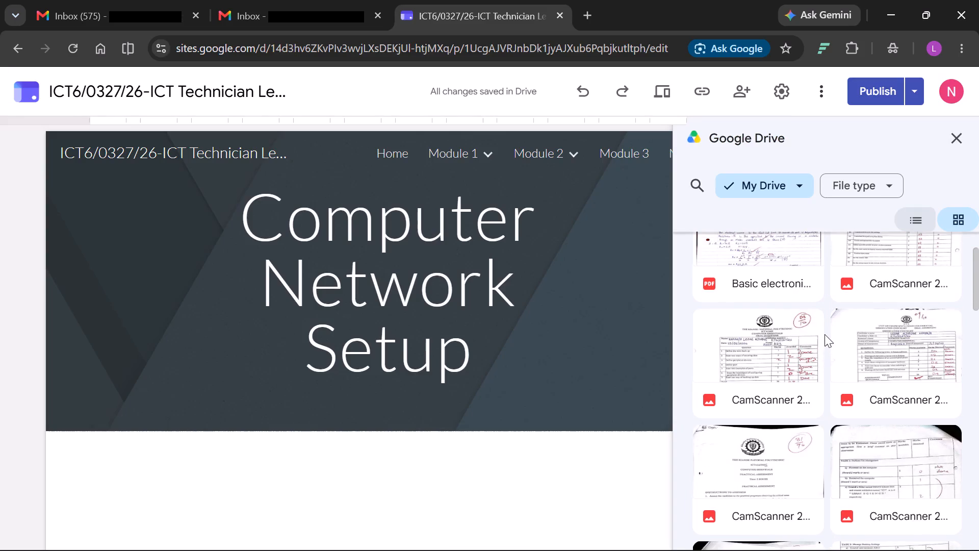
{"action": "scroll", "coordinate": [825, 334], "scroll_direction": "down", "scroll_amount": 9}
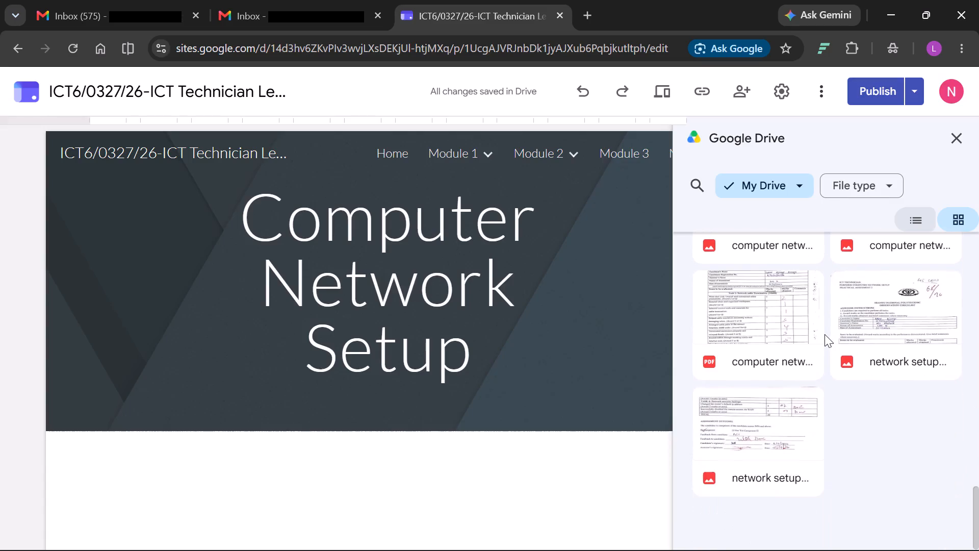
{"action": "scroll", "coordinate": [840, 440], "scroll_direction": "up", "scroll_amount": 2}
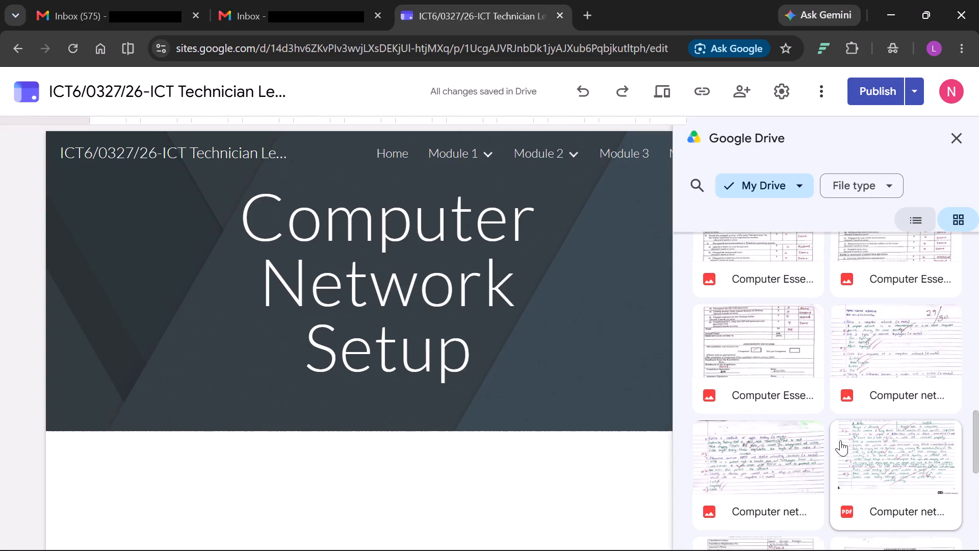
{"action": "scroll", "coordinate": [840, 440], "scroll_direction": "down", "scroll_amount": 2}
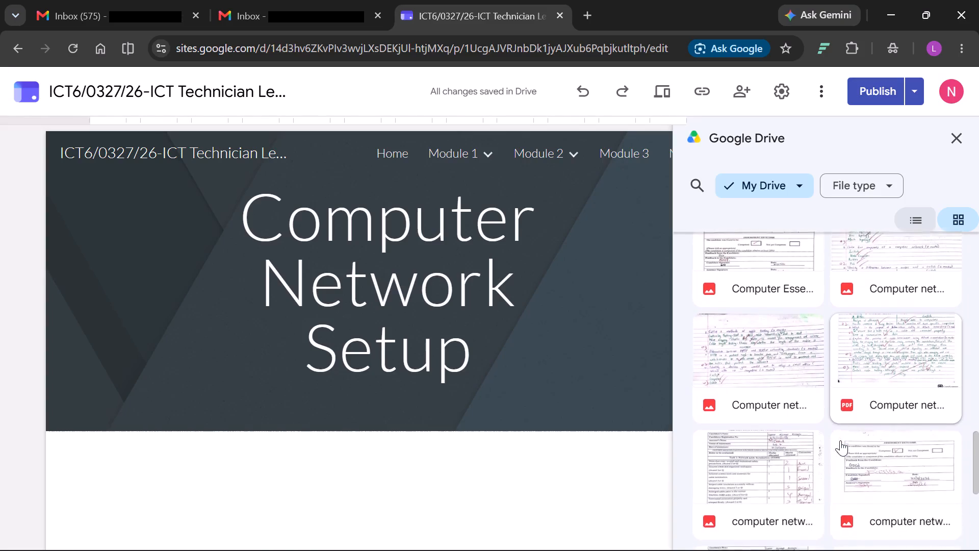
{"action": "scroll", "coordinate": [840, 440], "scroll_direction": "down", "scroll_amount": 3}
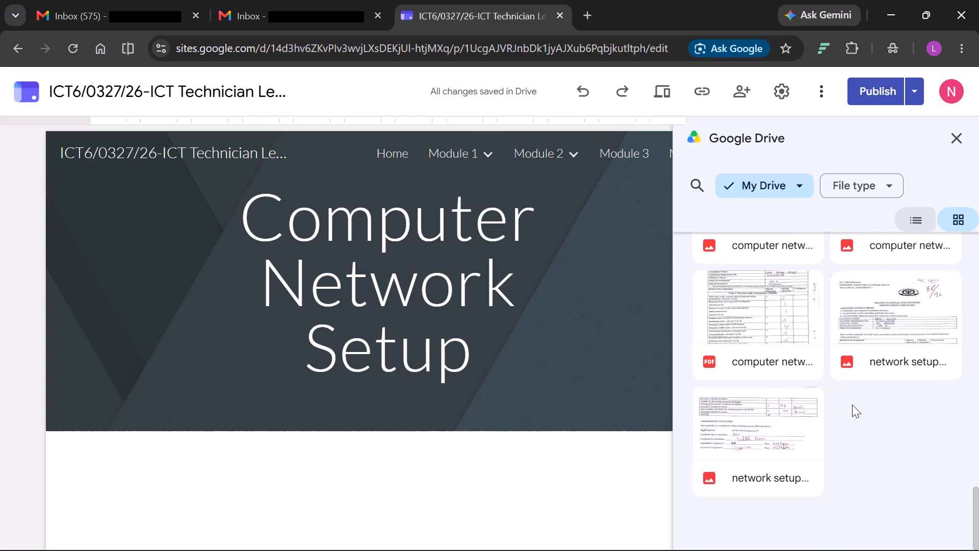
{"action": "scroll", "coordinate": [852, 405], "scroll_direction": "up", "scroll_amount": 3}
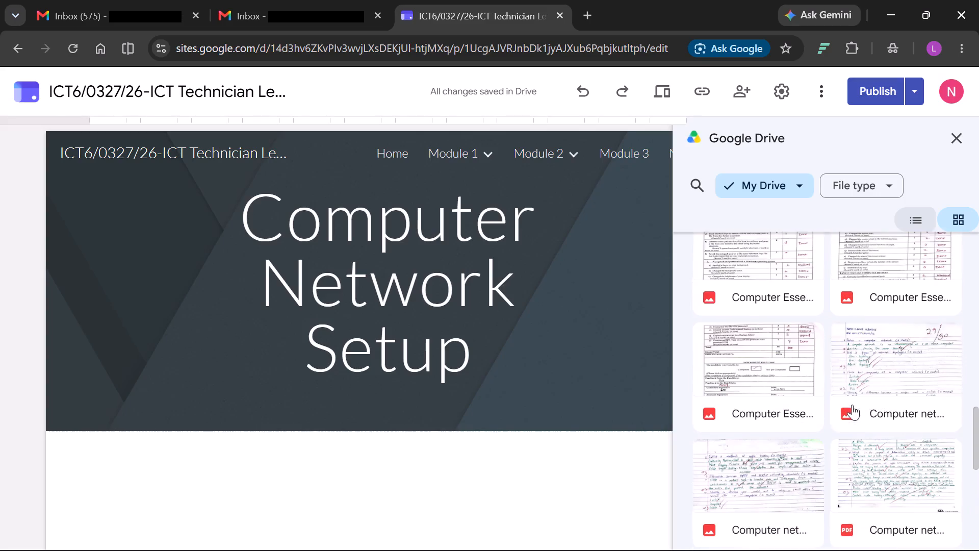
{"action": "scroll", "coordinate": [852, 405], "scroll_direction": "up", "scroll_amount": 1}
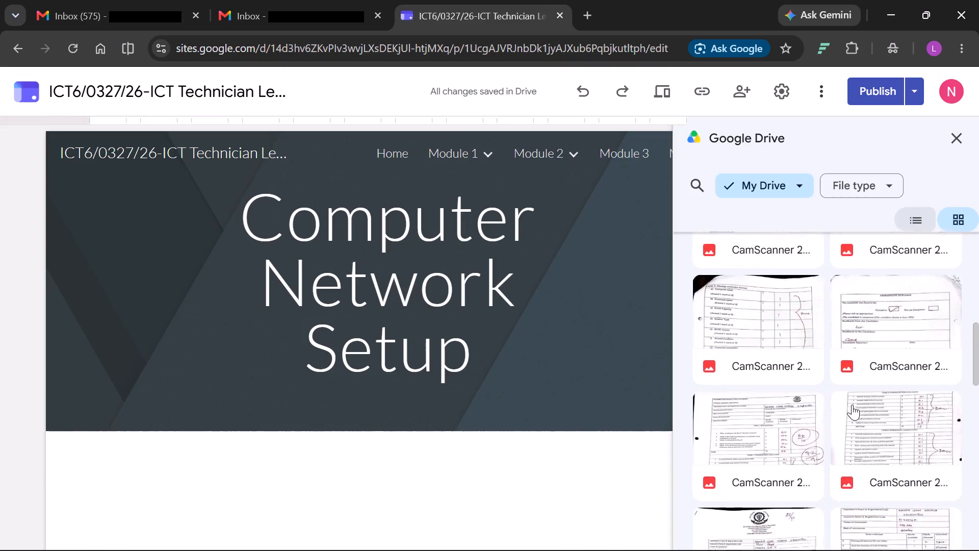
{"action": "scroll", "coordinate": [852, 405], "scroll_direction": "down", "scroll_amount": 4}
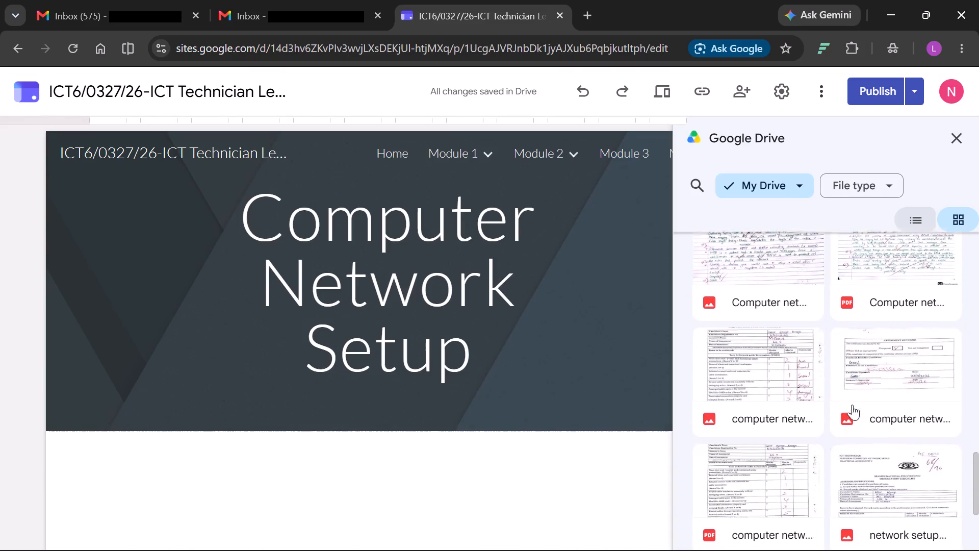
{"action": "scroll", "coordinate": [852, 405], "scroll_direction": "down", "scroll_amount": 1}
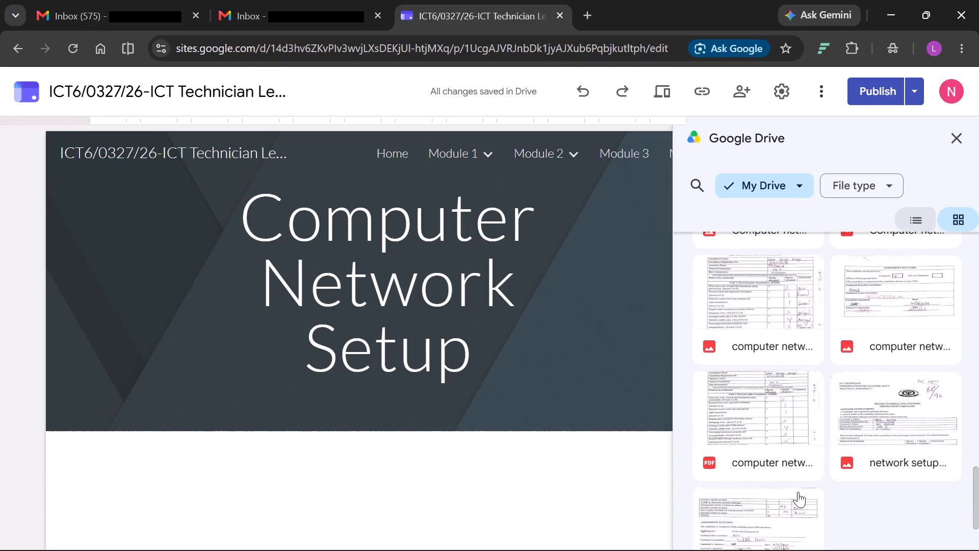
{"action": "scroll", "coordinate": [824, 355], "scroll_direction": "up", "scroll_amount": 3}
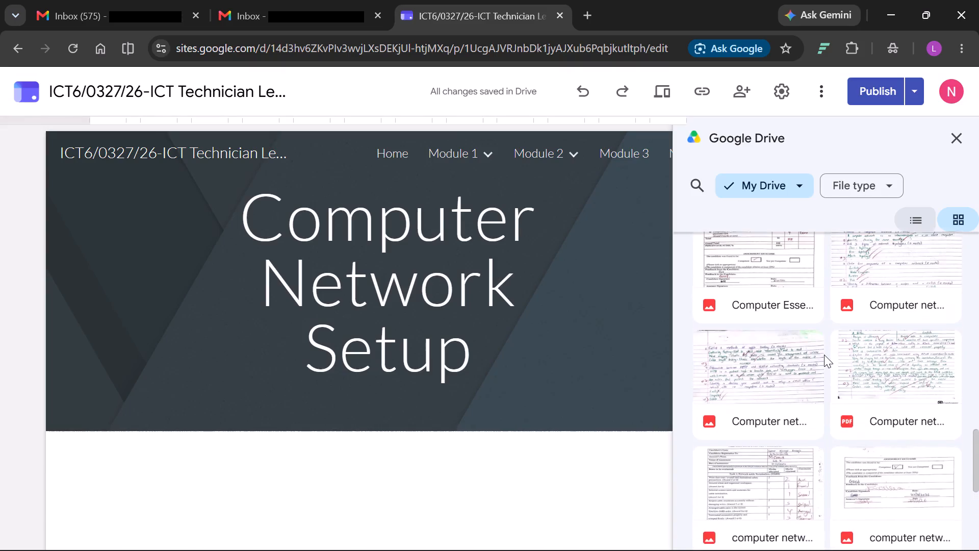
{"action": "scroll", "coordinate": [824, 355], "scroll_direction": "up", "scroll_amount": 3}
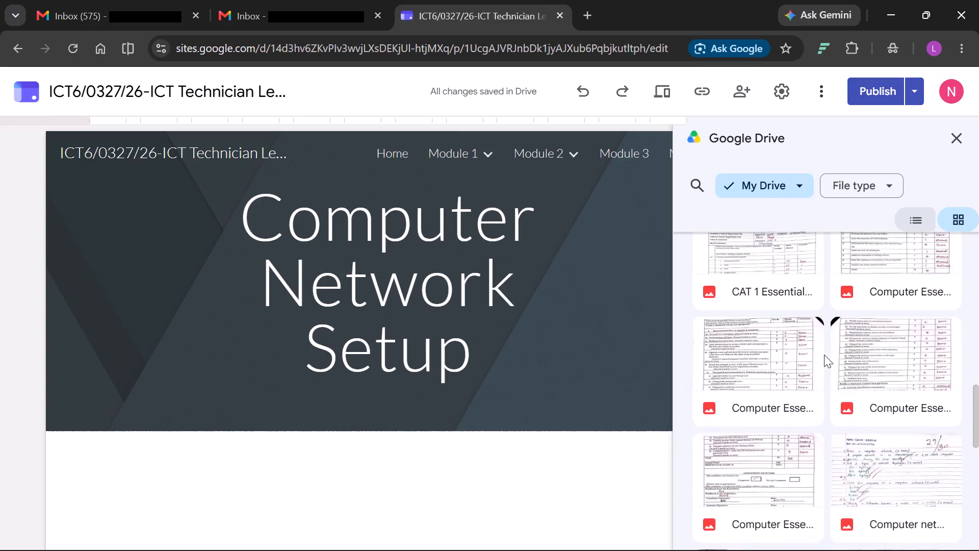
{"action": "scroll", "coordinate": [824, 355], "scroll_direction": "up", "scroll_amount": 8}
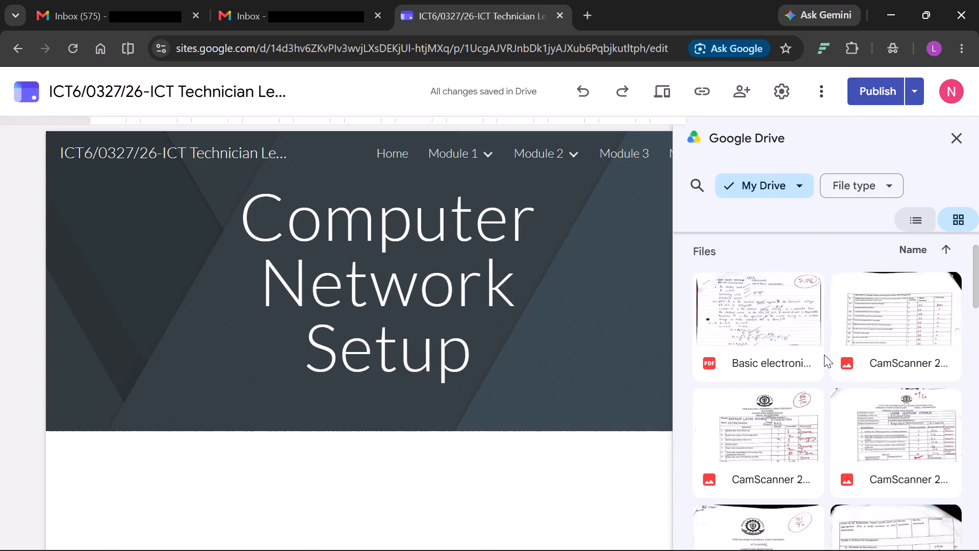
{"action": "scroll", "coordinate": [824, 355], "scroll_direction": "down", "scroll_amount": 3}
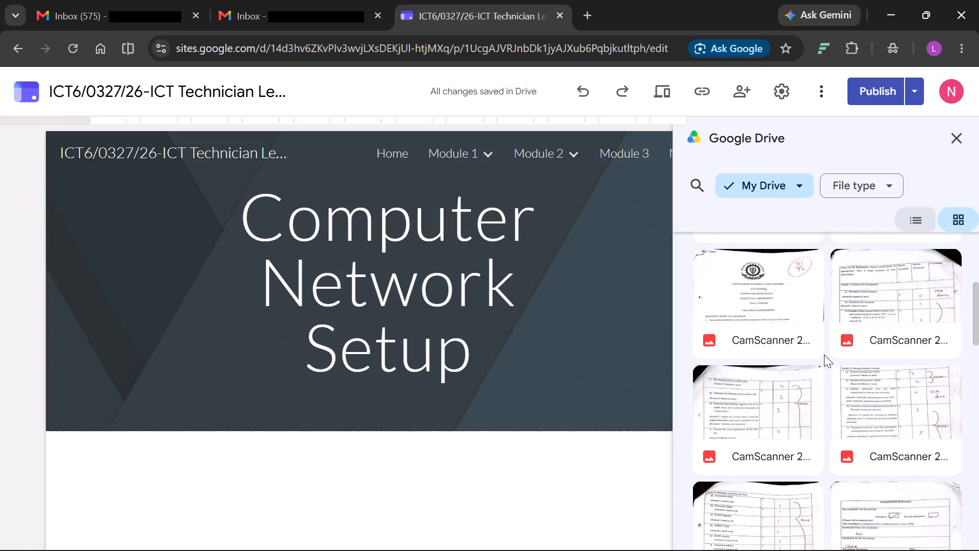
{"action": "scroll", "coordinate": [824, 355], "scroll_direction": "down", "scroll_amount": 5}
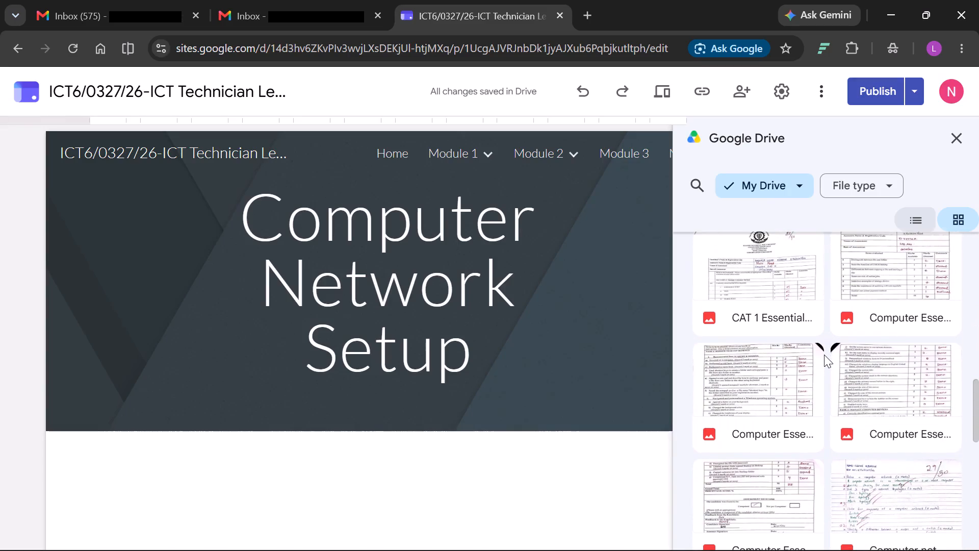
{"action": "scroll", "coordinate": [824, 355], "scroll_direction": "down", "scroll_amount": 2}
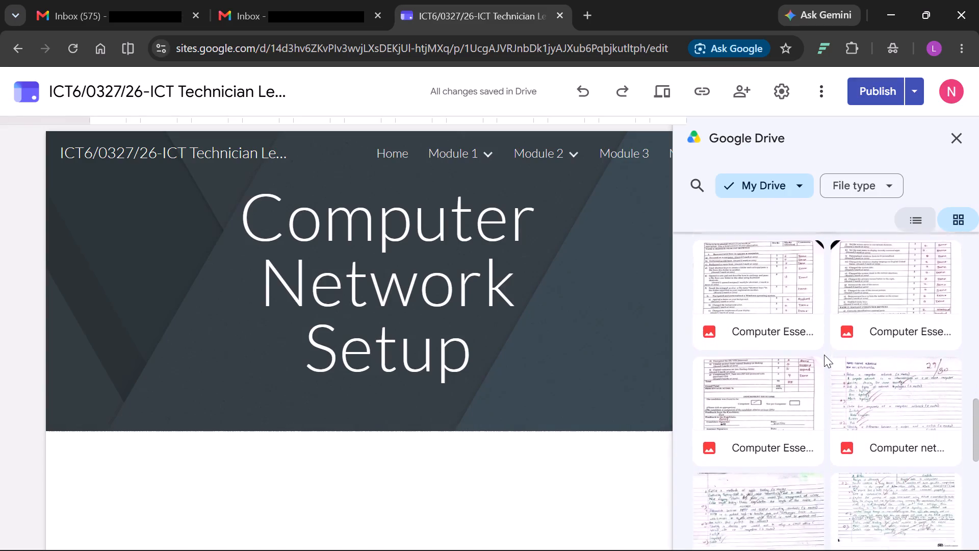
{"action": "scroll", "coordinate": [824, 355], "scroll_direction": "down", "scroll_amount": 4}
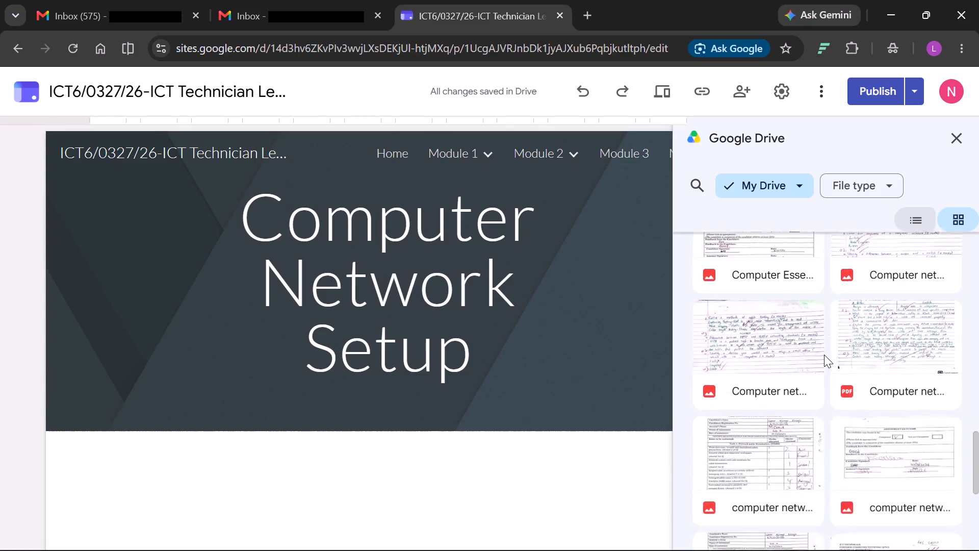
{"action": "scroll", "coordinate": [824, 355], "scroll_direction": "down", "scroll_amount": 1}
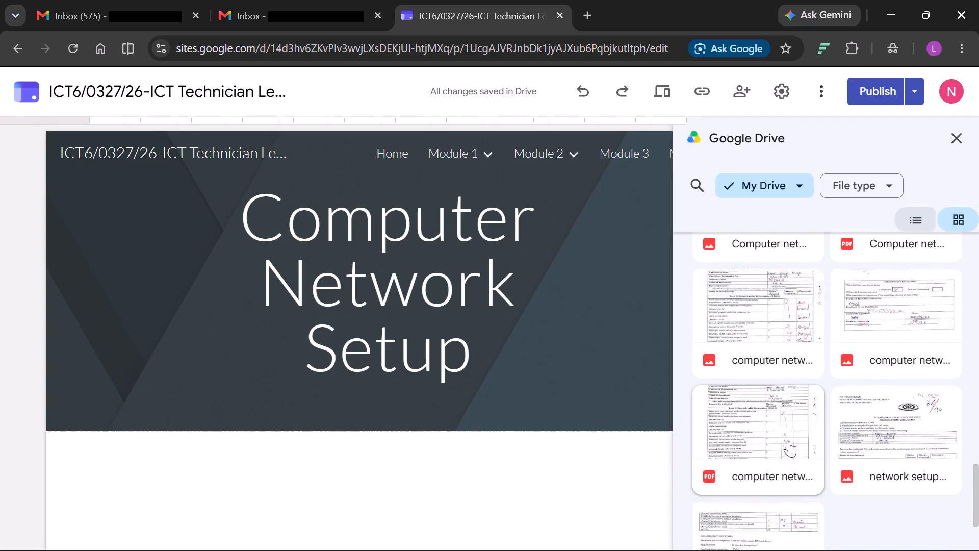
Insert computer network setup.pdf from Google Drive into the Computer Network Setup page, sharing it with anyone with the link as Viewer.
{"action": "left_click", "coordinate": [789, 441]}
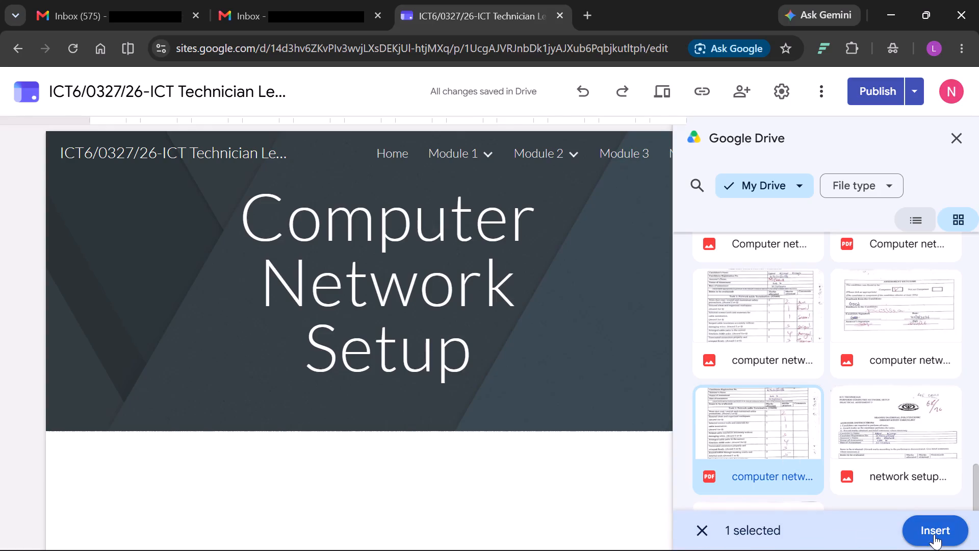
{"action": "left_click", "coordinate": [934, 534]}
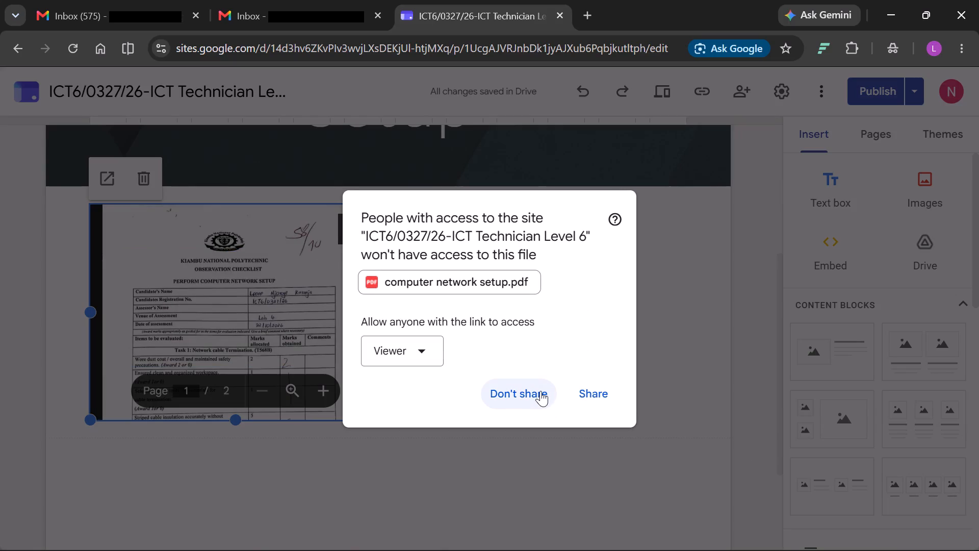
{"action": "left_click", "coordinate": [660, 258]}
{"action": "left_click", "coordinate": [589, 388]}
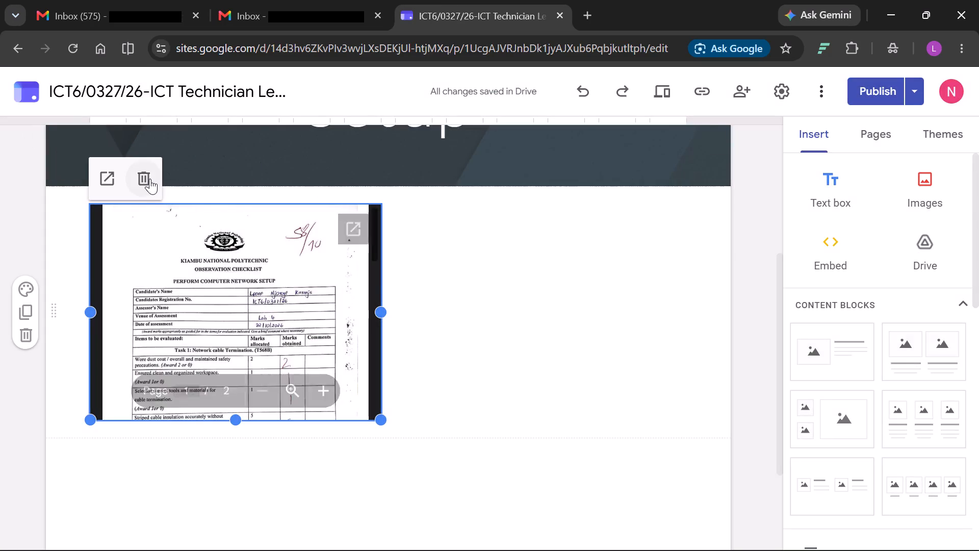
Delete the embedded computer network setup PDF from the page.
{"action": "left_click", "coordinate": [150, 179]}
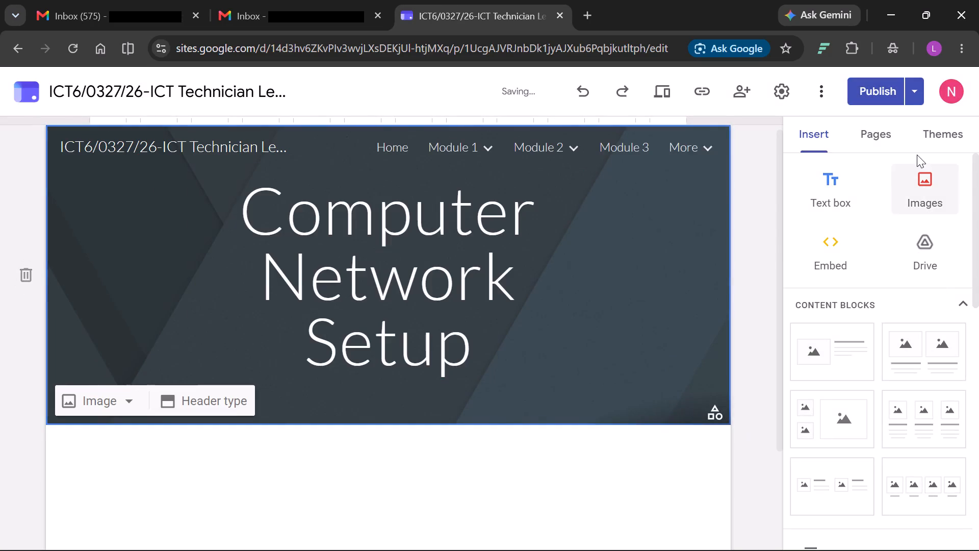
Find a scanned computer network assessment page in Google Drive for the Computer Network Setup page.
{"action": "left_click", "coordinate": [938, 256]}
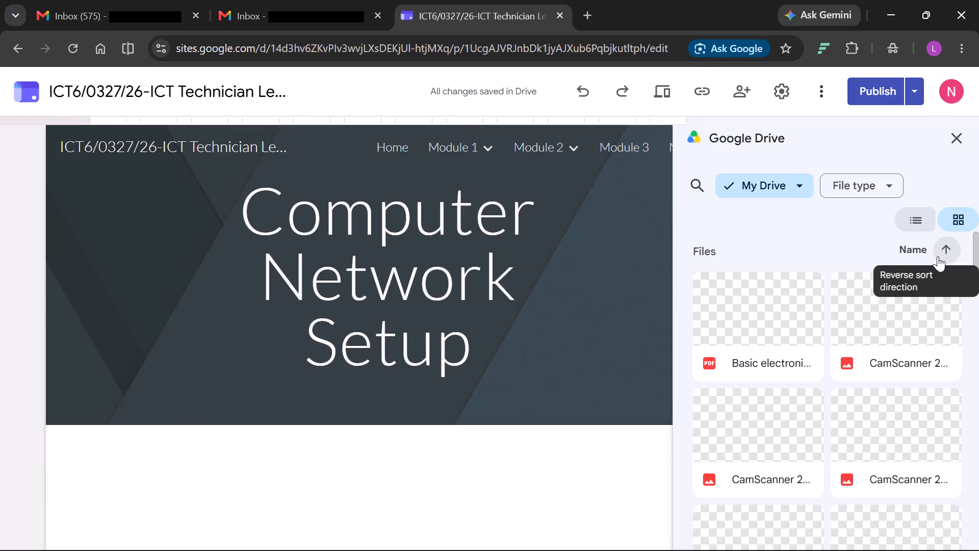
{"action": "scroll", "coordinate": [846, 387], "scroll_direction": "down", "scroll_amount": 6}
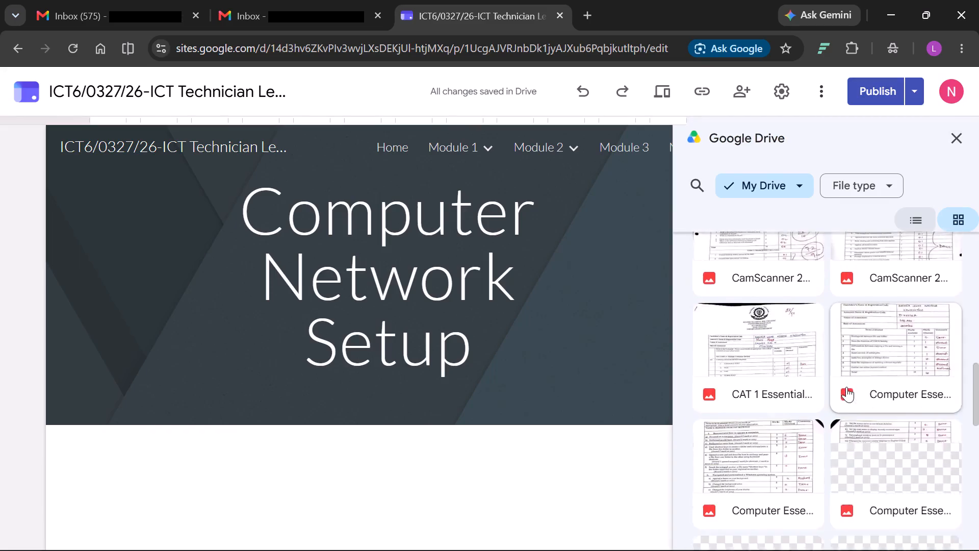
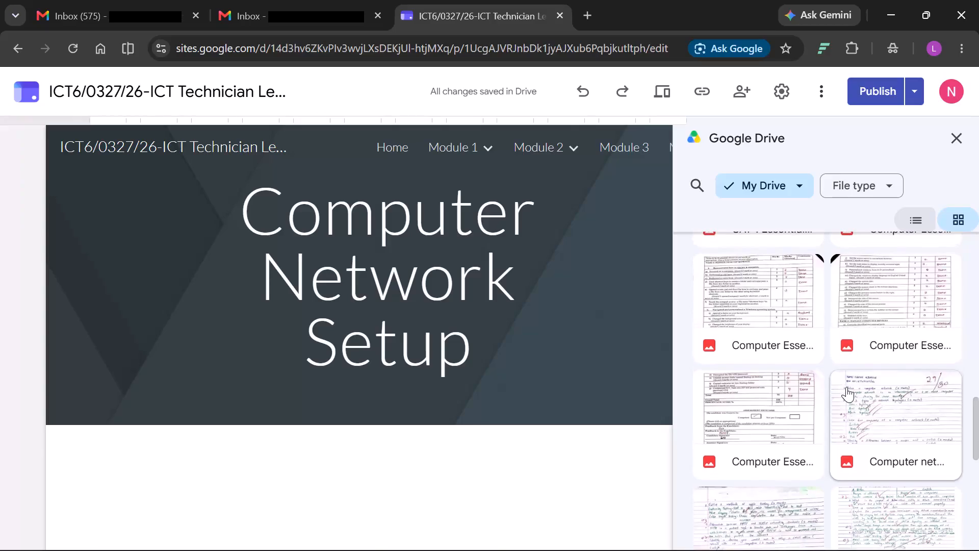
Insert the scanned Perform Computer Network Setup observation checklist image from Google Drive into the Computer Network Setup page.
{"action": "scroll", "coordinate": [846, 387], "scroll_direction": "down", "scroll_amount": 4}
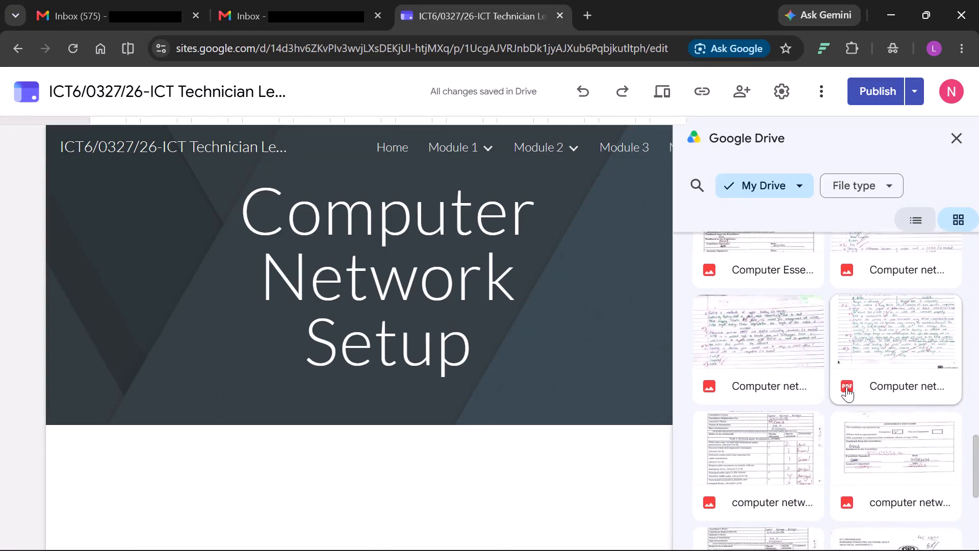
{"action": "scroll", "coordinate": [846, 387], "scroll_direction": "down", "scroll_amount": 1}
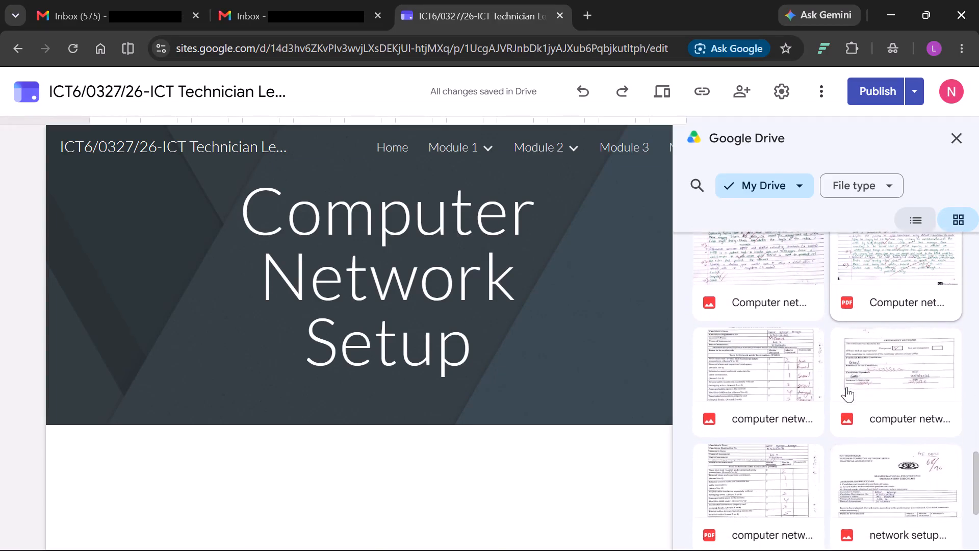
{"action": "scroll", "coordinate": [846, 387], "scroll_direction": "down", "scroll_amount": 1}
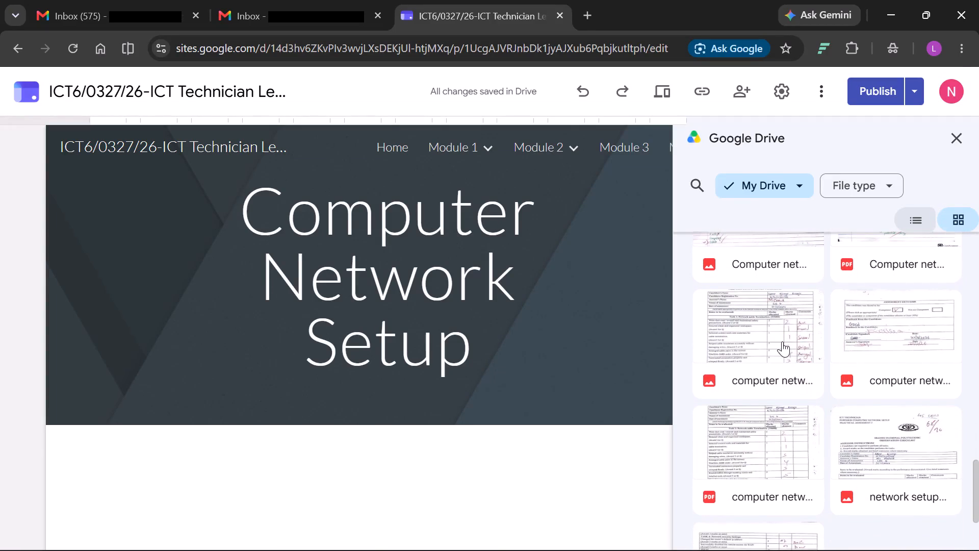
{"action": "left_click", "coordinate": [958, 140]}
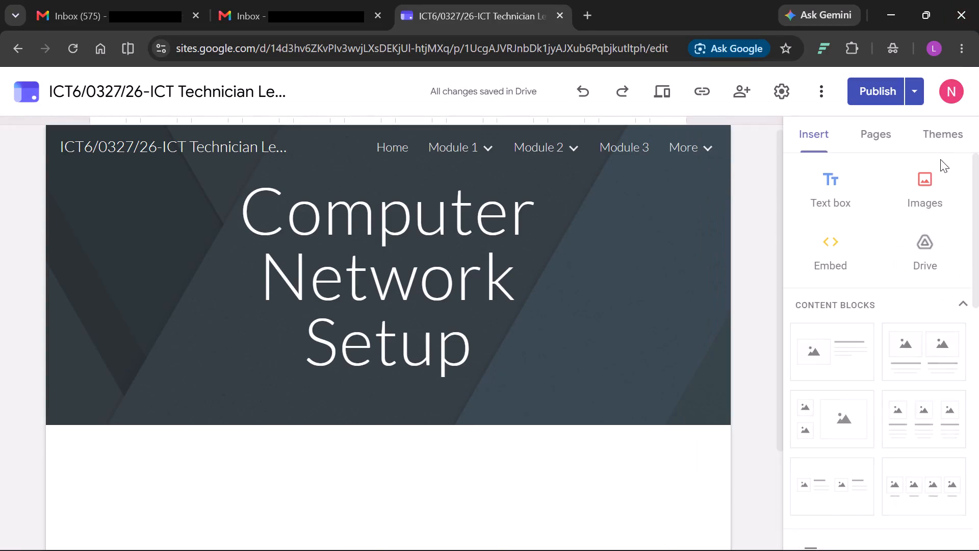
{"action": "left_click", "coordinate": [941, 241]}
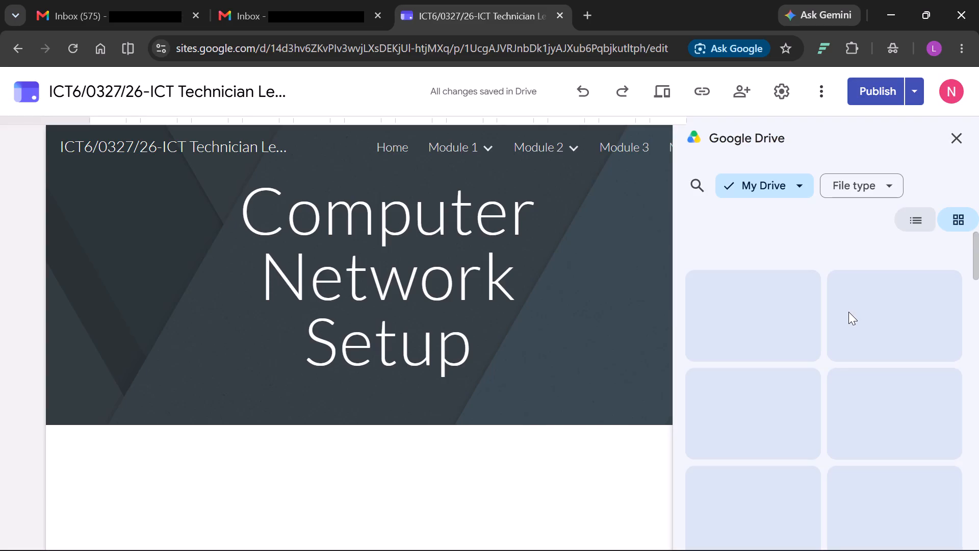
{"action": "scroll", "coordinate": [848, 312], "scroll_direction": "down", "scroll_amount": 8}
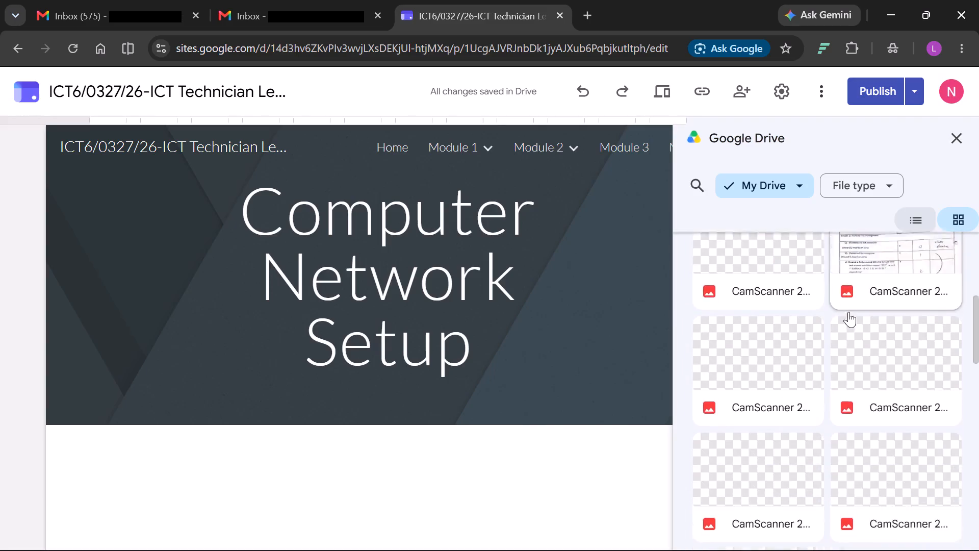
{"action": "scroll", "coordinate": [848, 312], "scroll_direction": "down", "scroll_amount": 6}
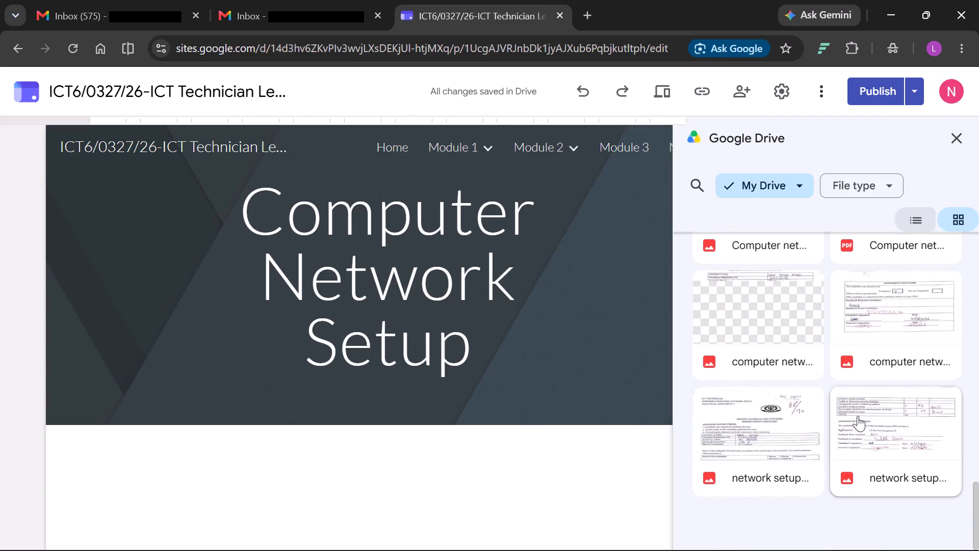
{"action": "scroll", "coordinate": [865, 431], "scroll_direction": "up", "scroll_amount": 2}
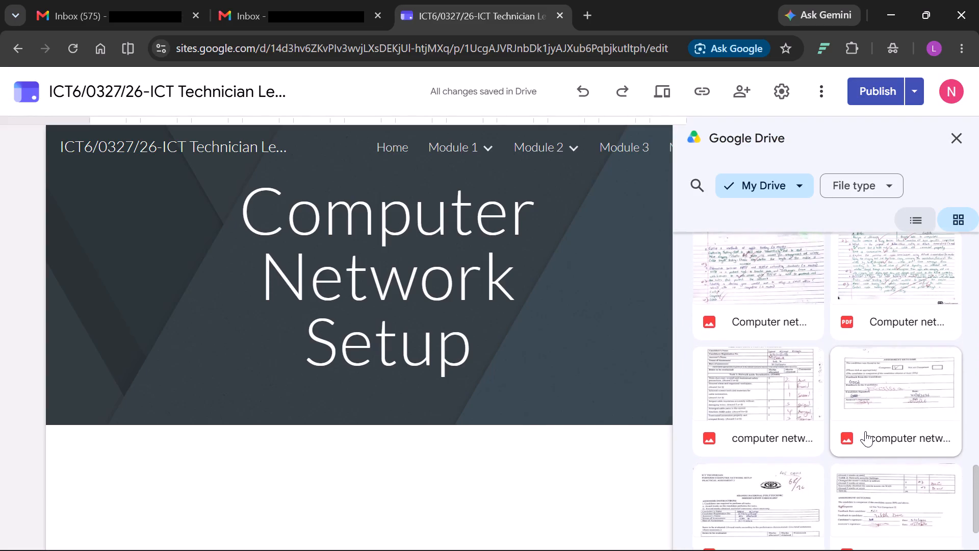
{"action": "left_click", "coordinate": [793, 414]}
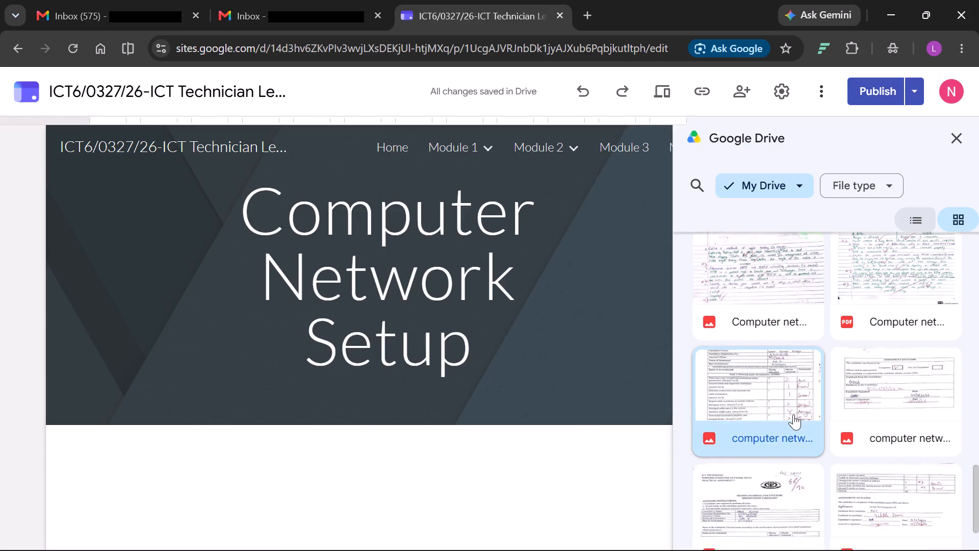
{"action": "left_click", "coordinate": [931, 526]}
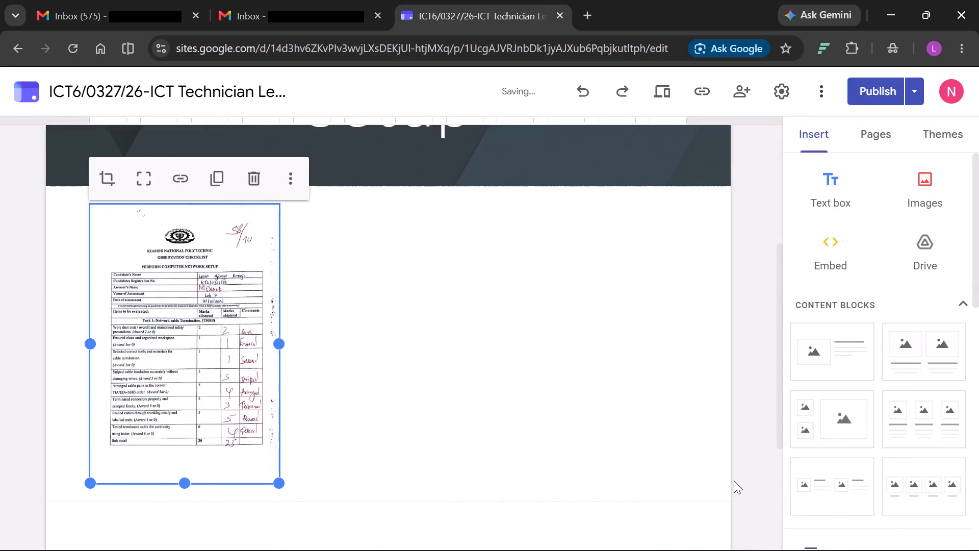
Insert the scanned computer network Assessment Outcome image from Google Drive into the page.
{"action": "left_click", "coordinate": [931, 240]}
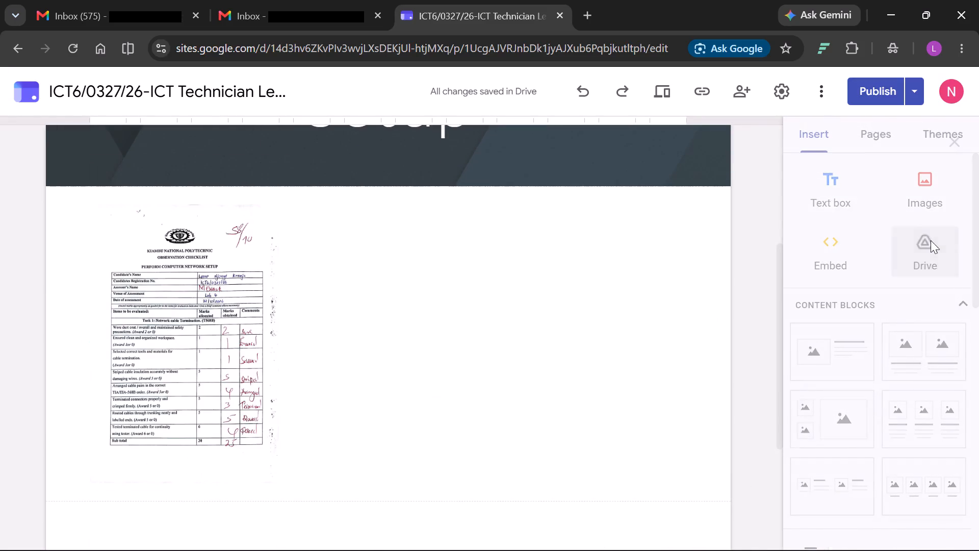
{"action": "scroll", "coordinate": [885, 358], "scroll_direction": "down", "scroll_amount": 7}
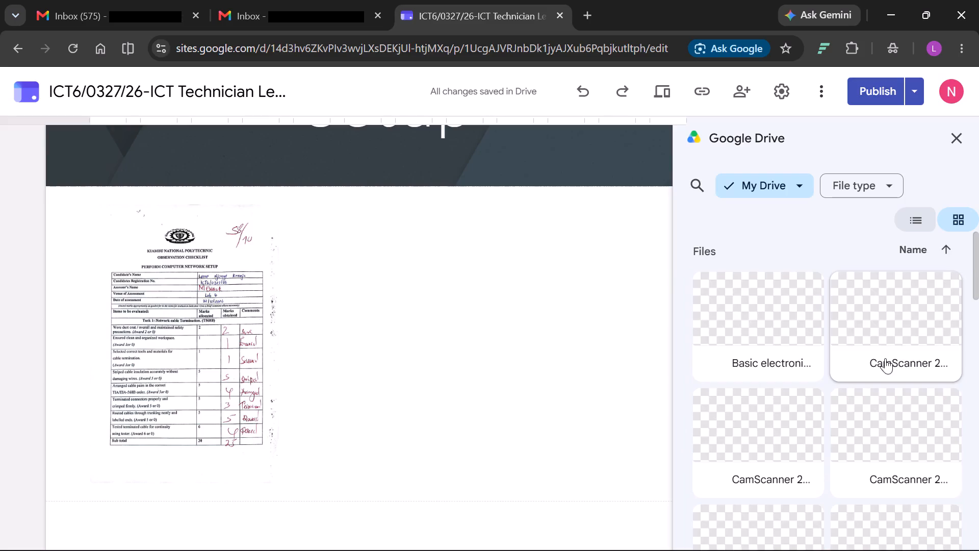
{"action": "scroll", "coordinate": [885, 358], "scroll_direction": "down", "scroll_amount": 10}
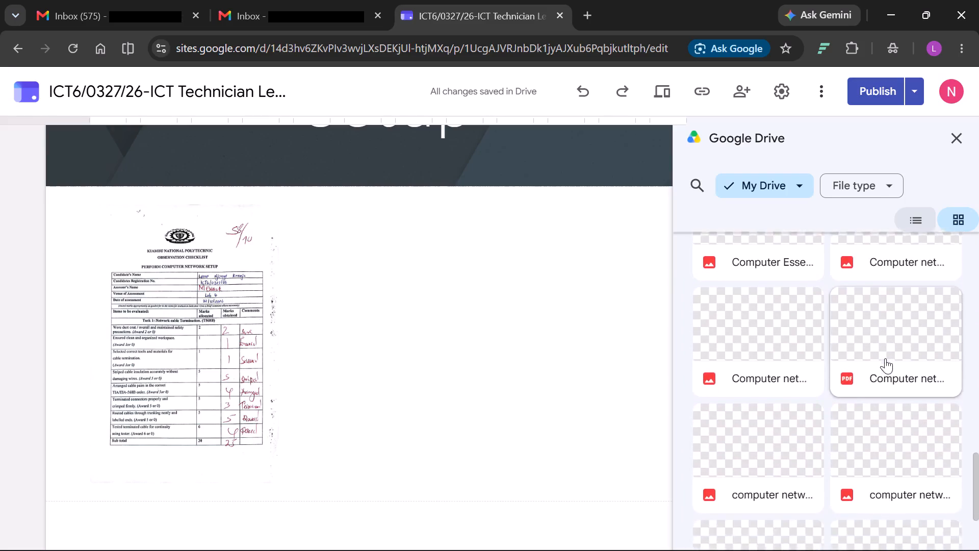
{"action": "scroll", "coordinate": [885, 358], "scroll_direction": "down", "scroll_amount": 6}
{"action": "left_click", "coordinate": [901, 350]}
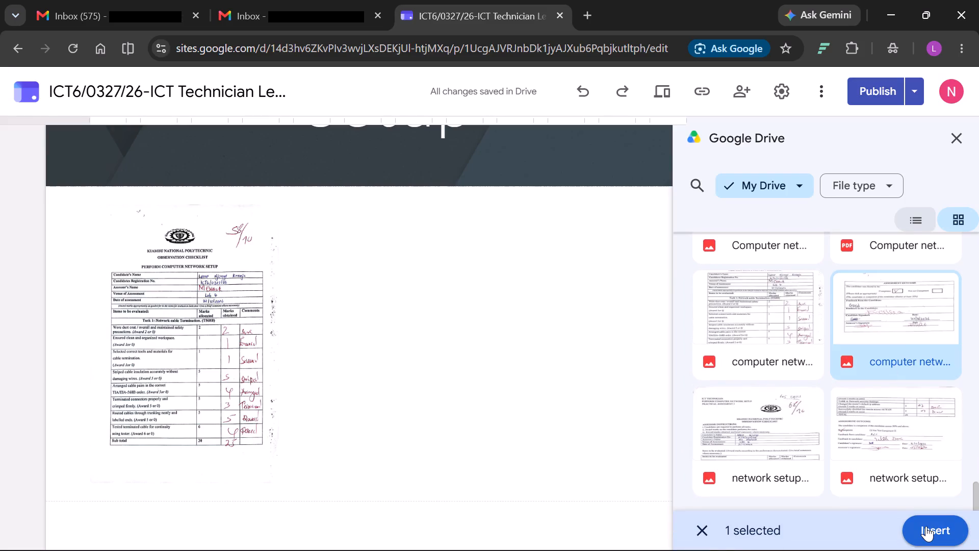
{"action": "left_click", "coordinate": [926, 526]}
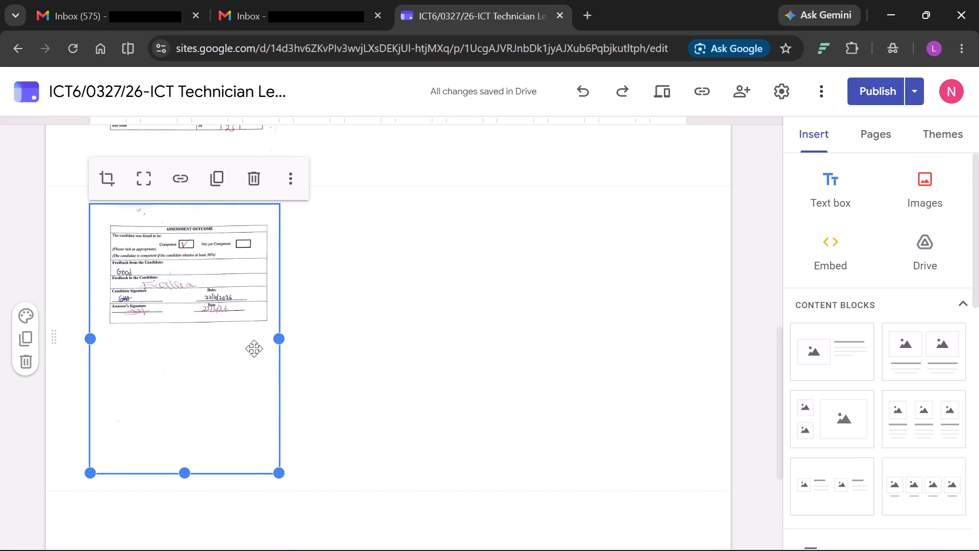
Move the Assessment Outcome image up beside the observation checklist, in the same section.
{"action": "left_click_drag", "start_coordinate": [211, 306], "coordinate": [324, 236]}
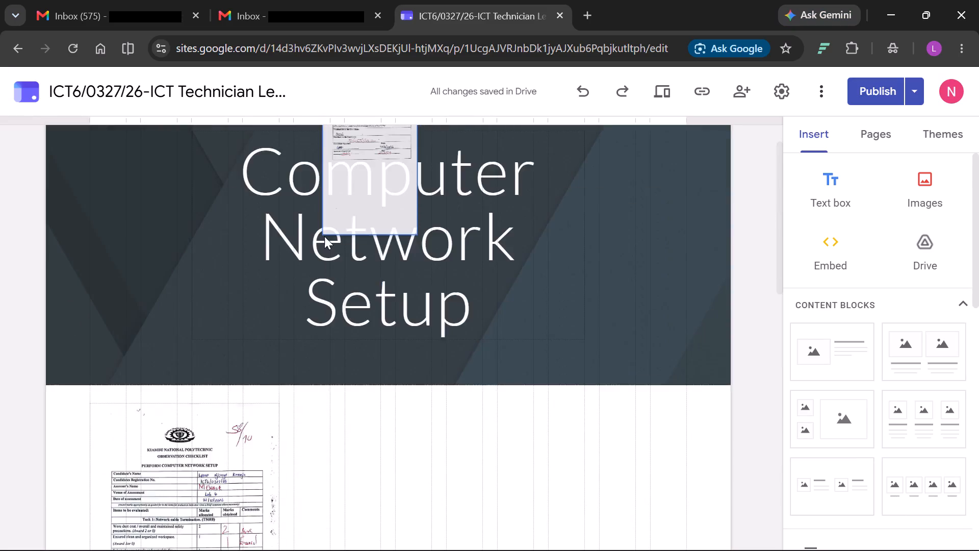
{"action": "left_click_drag", "start_coordinate": [324, 236], "coordinate": [343, 454]}
Insert the handwritten computer network test page marked 29/30 from Google Drive into the page.
{"action": "scroll", "coordinate": [582, 477], "scroll_direction": "down", "scroll_amount": 2}
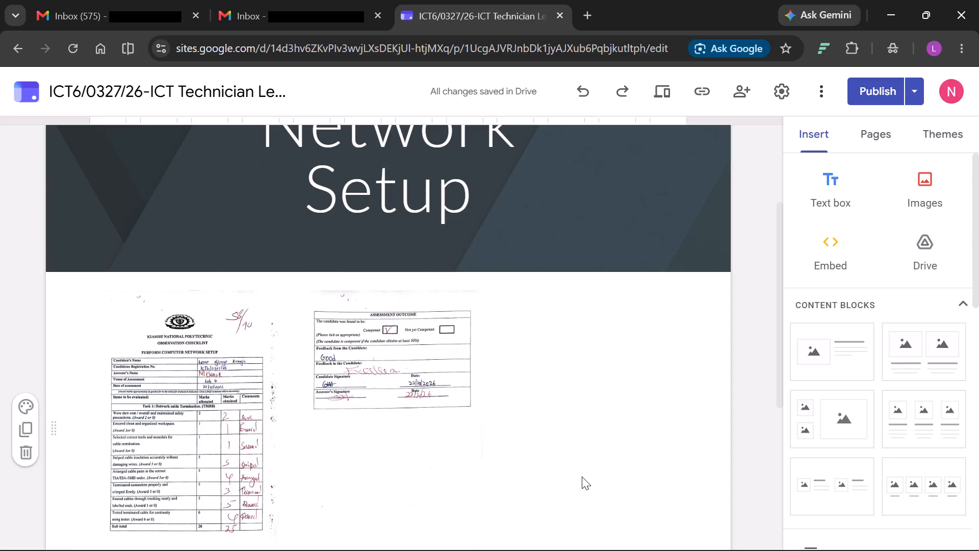
{"action": "scroll", "coordinate": [582, 477], "scroll_direction": "down", "scroll_amount": 2}
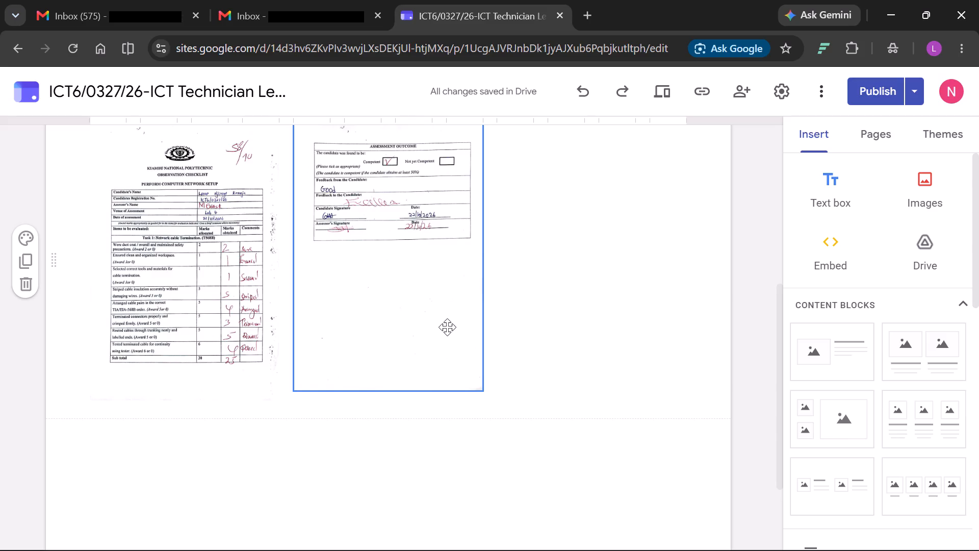
{"action": "left_click", "coordinate": [921, 253]}
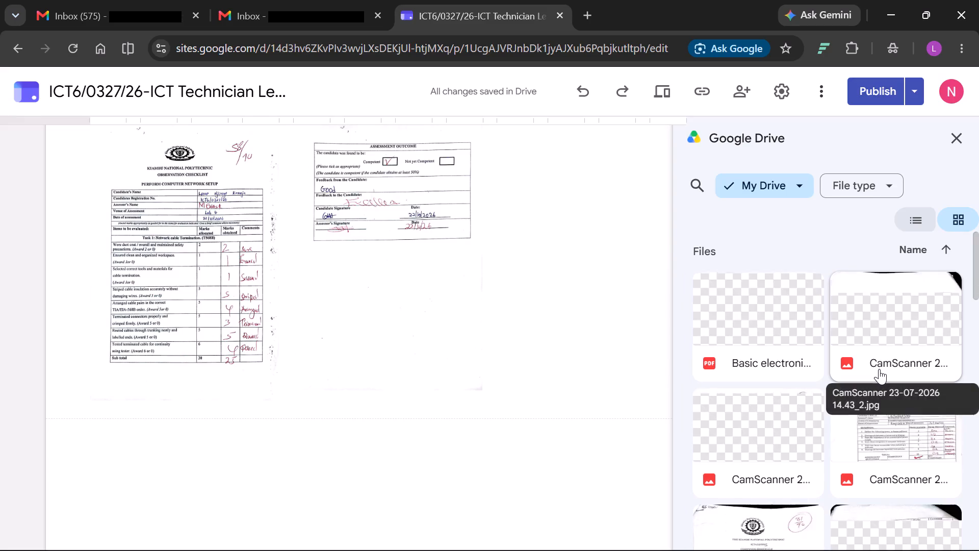
{"action": "scroll", "coordinate": [879, 369], "scroll_direction": "down", "scroll_amount": 1}
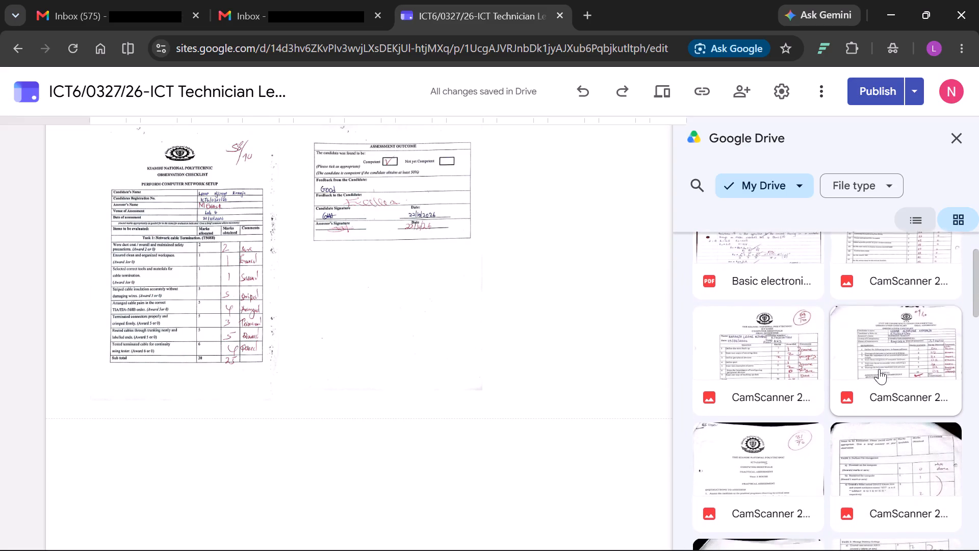
{"action": "scroll", "coordinate": [879, 369], "scroll_direction": "down", "scroll_amount": 4}
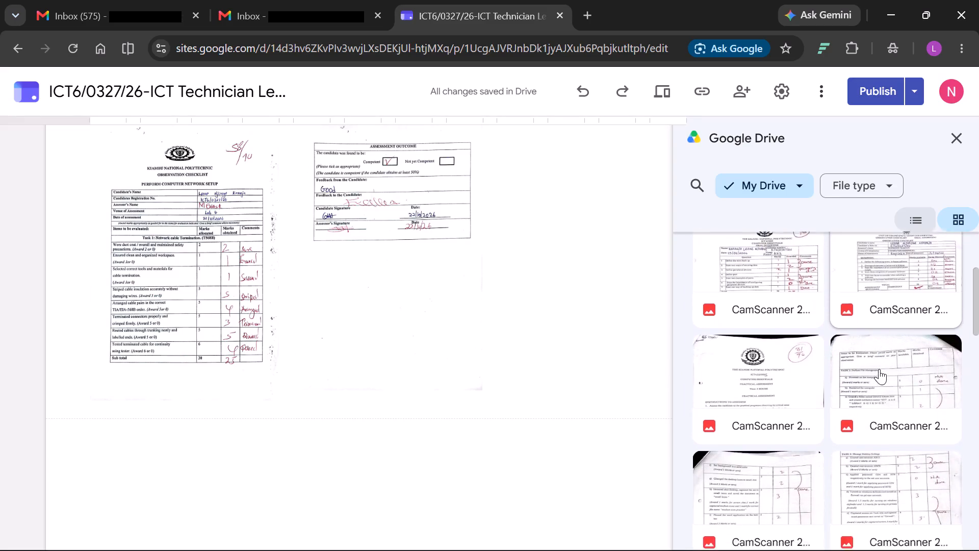
{"action": "scroll", "coordinate": [879, 369], "scroll_direction": "down", "scroll_amount": 5}
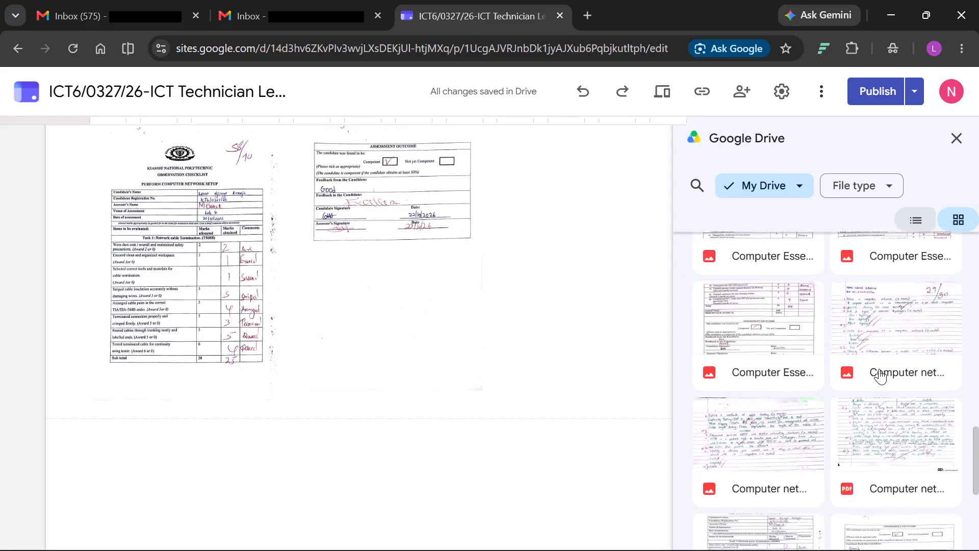
{"action": "scroll", "coordinate": [879, 369], "scroll_direction": "down", "scroll_amount": 2}
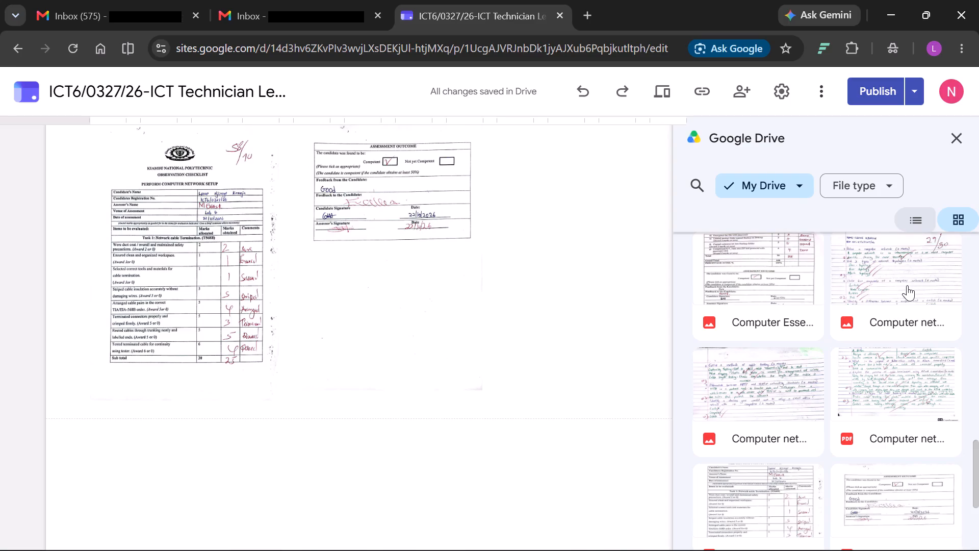
{"action": "left_click", "coordinate": [907, 285]}
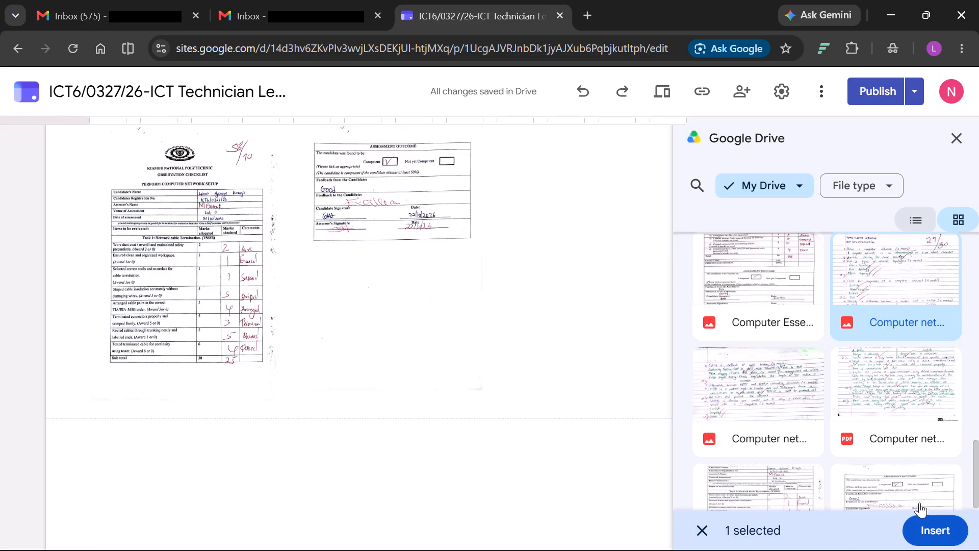
{"action": "left_click", "coordinate": [932, 528]}
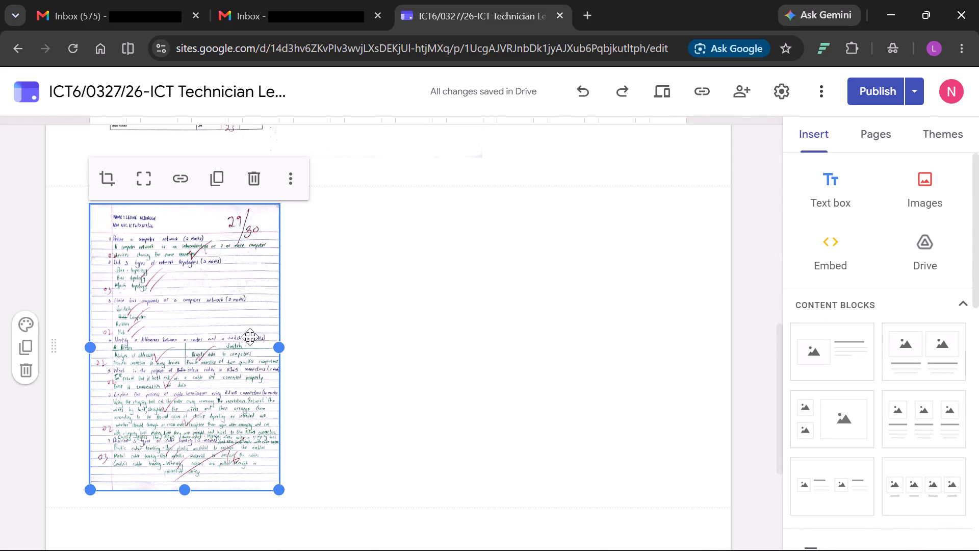
Move the handwritten test page into the row with the checklist, just after the Assessment Outcome image.
{"action": "left_click_drag", "start_coordinate": [231, 331], "coordinate": [554, 381]}
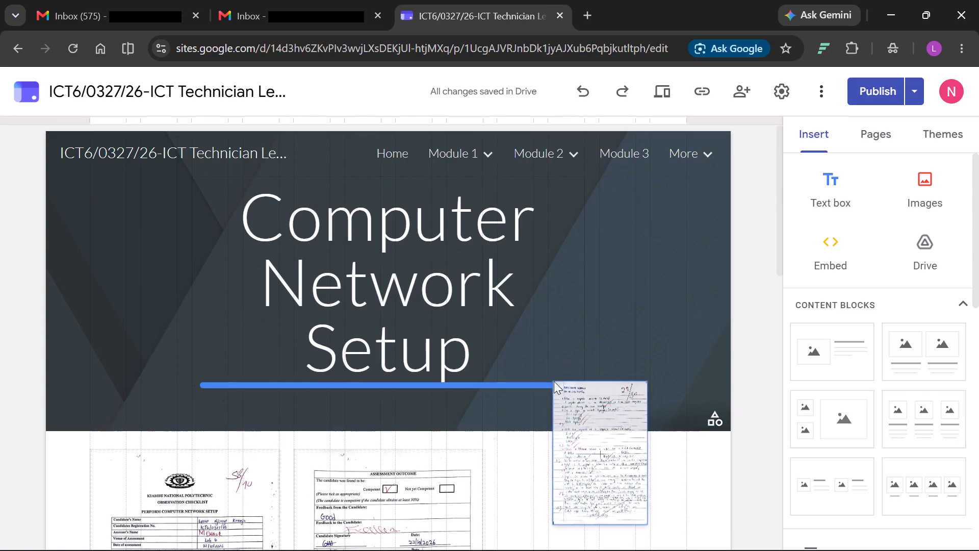
{"action": "left_click_drag", "start_coordinate": [554, 381], "coordinate": [564, 450]}
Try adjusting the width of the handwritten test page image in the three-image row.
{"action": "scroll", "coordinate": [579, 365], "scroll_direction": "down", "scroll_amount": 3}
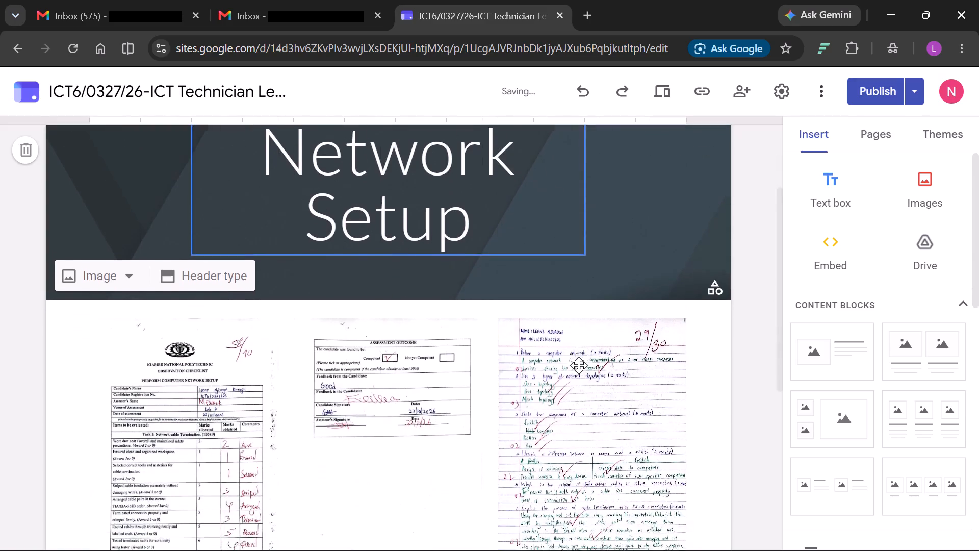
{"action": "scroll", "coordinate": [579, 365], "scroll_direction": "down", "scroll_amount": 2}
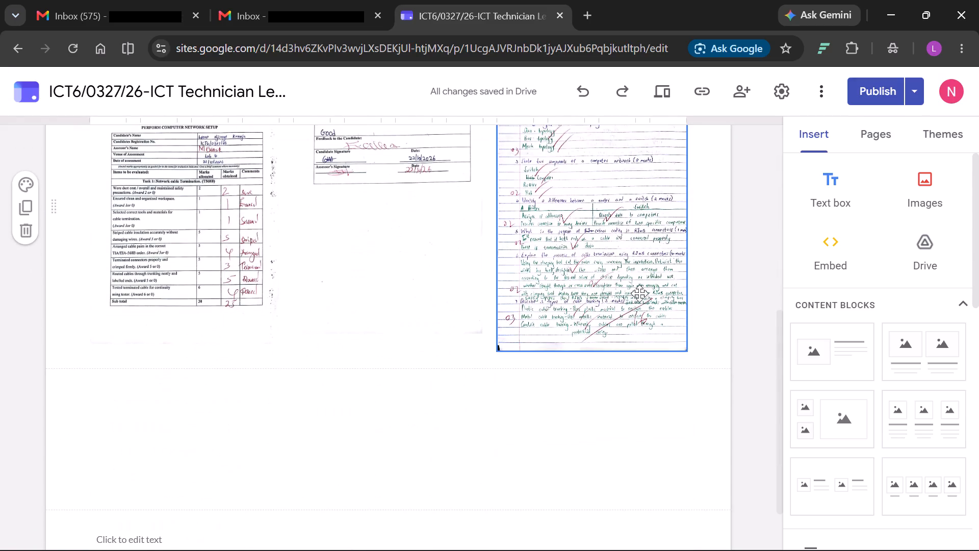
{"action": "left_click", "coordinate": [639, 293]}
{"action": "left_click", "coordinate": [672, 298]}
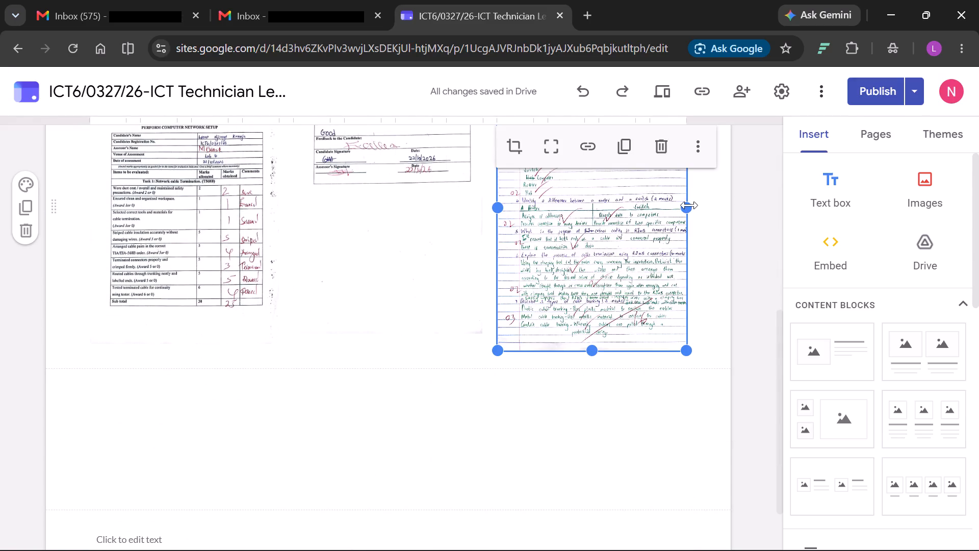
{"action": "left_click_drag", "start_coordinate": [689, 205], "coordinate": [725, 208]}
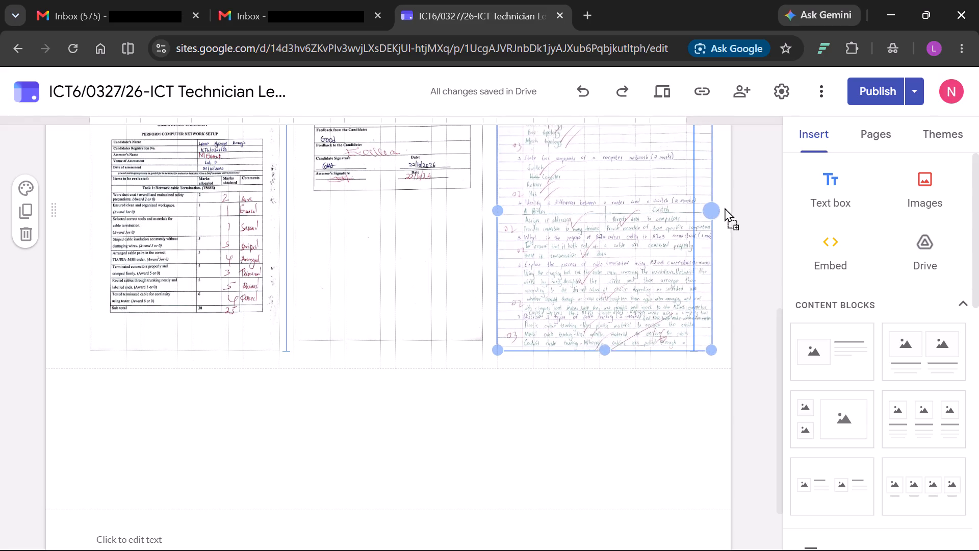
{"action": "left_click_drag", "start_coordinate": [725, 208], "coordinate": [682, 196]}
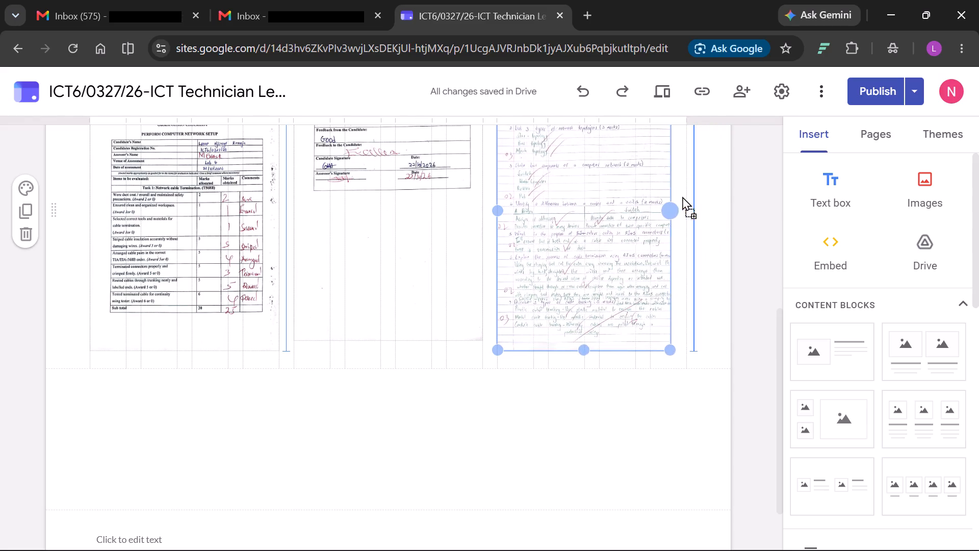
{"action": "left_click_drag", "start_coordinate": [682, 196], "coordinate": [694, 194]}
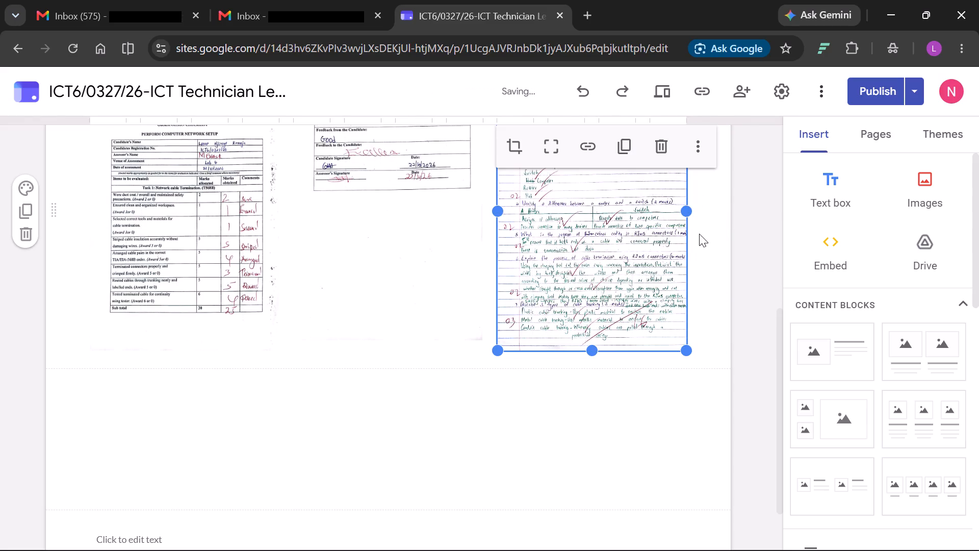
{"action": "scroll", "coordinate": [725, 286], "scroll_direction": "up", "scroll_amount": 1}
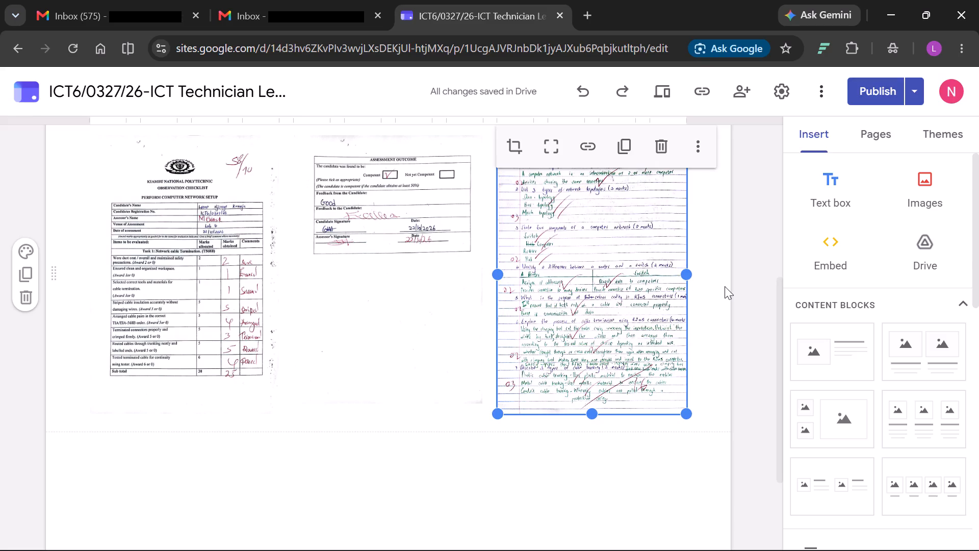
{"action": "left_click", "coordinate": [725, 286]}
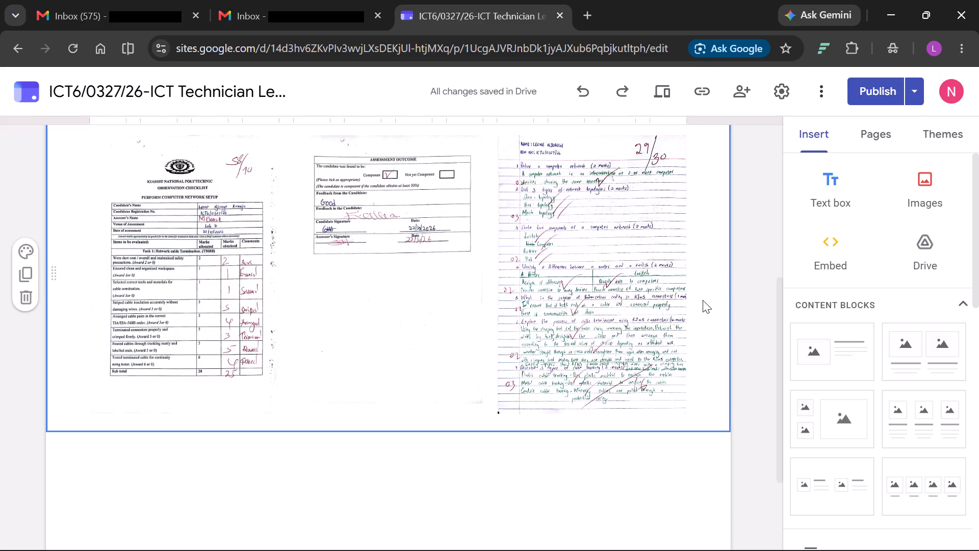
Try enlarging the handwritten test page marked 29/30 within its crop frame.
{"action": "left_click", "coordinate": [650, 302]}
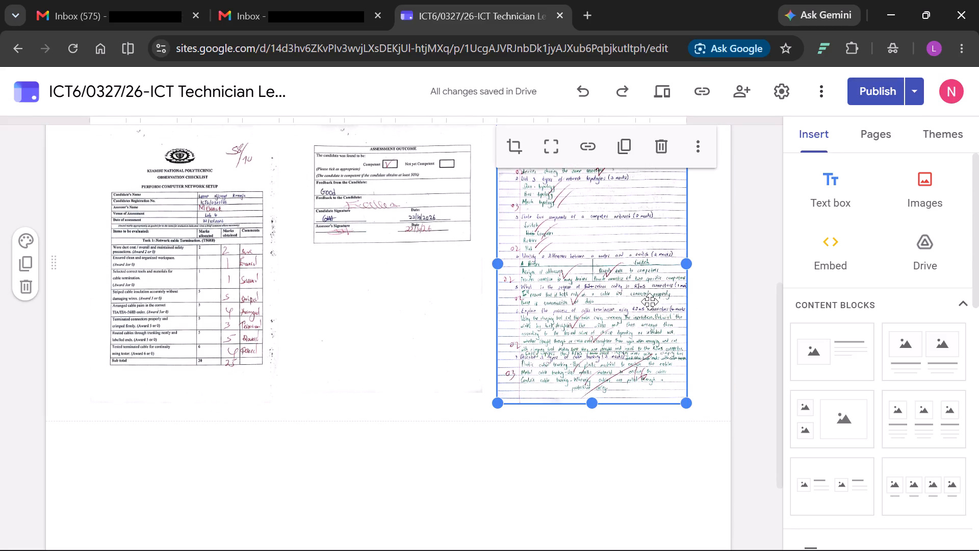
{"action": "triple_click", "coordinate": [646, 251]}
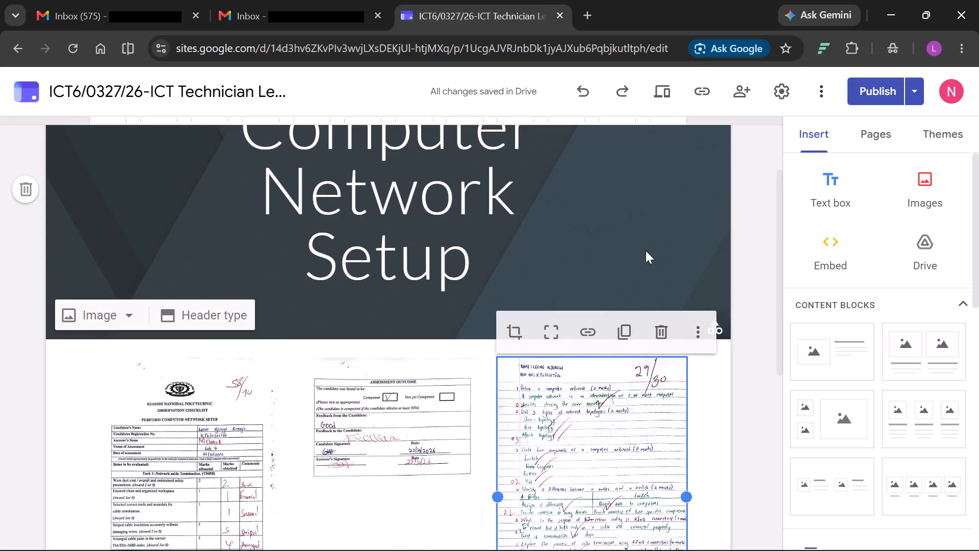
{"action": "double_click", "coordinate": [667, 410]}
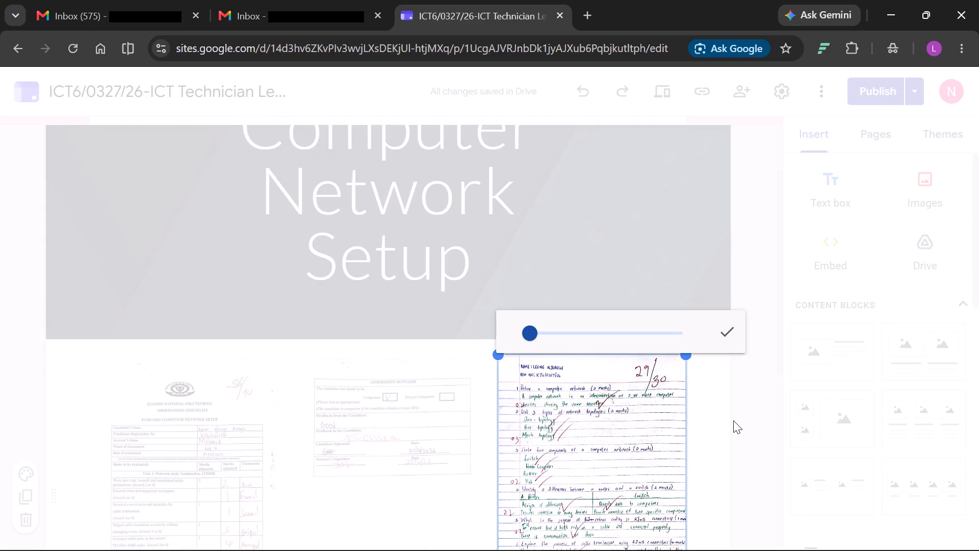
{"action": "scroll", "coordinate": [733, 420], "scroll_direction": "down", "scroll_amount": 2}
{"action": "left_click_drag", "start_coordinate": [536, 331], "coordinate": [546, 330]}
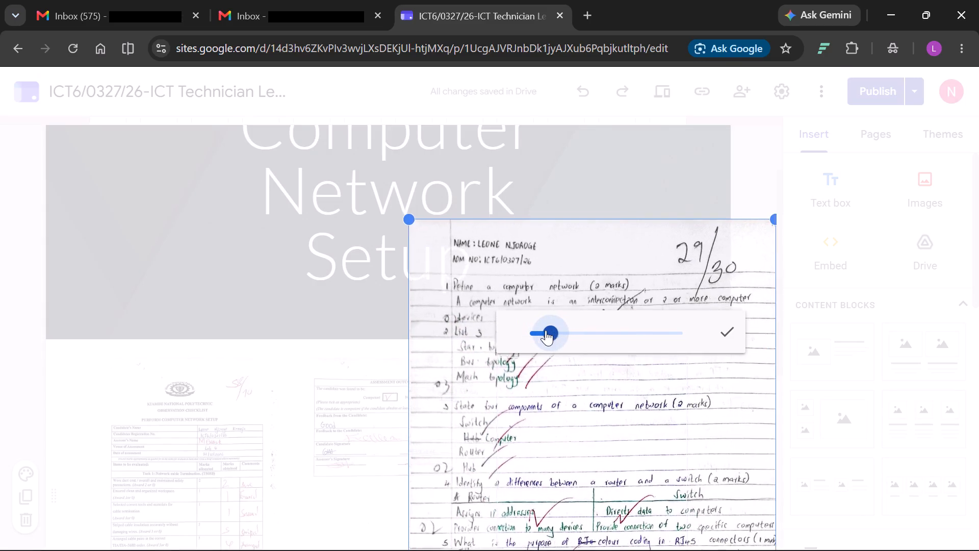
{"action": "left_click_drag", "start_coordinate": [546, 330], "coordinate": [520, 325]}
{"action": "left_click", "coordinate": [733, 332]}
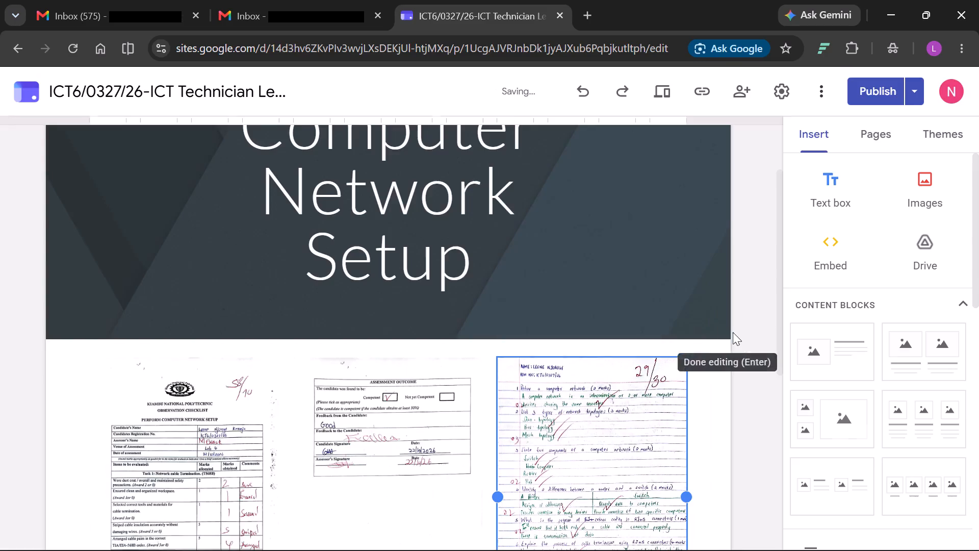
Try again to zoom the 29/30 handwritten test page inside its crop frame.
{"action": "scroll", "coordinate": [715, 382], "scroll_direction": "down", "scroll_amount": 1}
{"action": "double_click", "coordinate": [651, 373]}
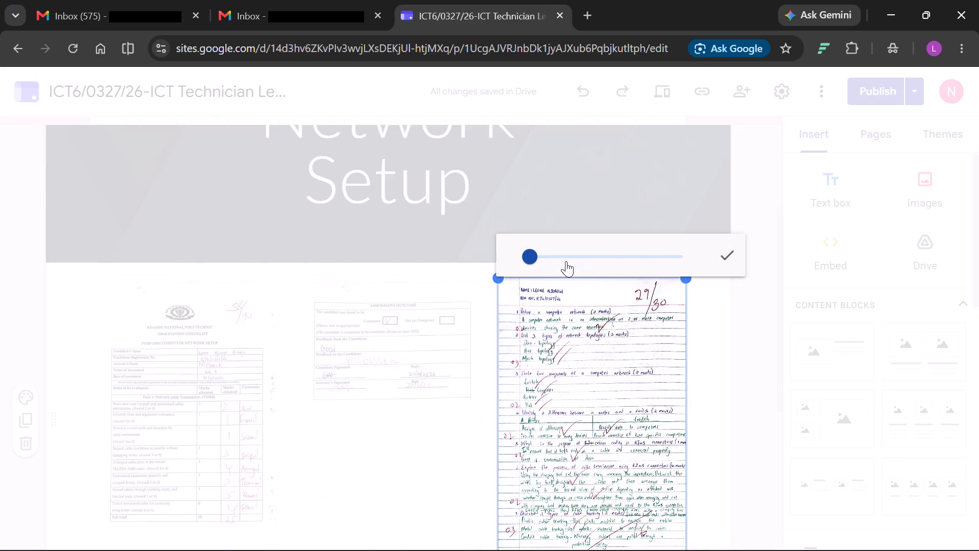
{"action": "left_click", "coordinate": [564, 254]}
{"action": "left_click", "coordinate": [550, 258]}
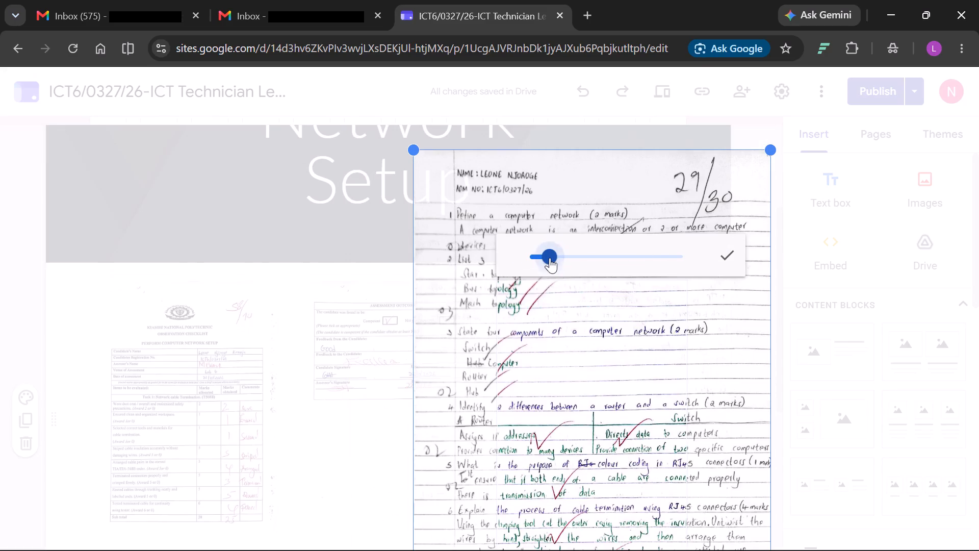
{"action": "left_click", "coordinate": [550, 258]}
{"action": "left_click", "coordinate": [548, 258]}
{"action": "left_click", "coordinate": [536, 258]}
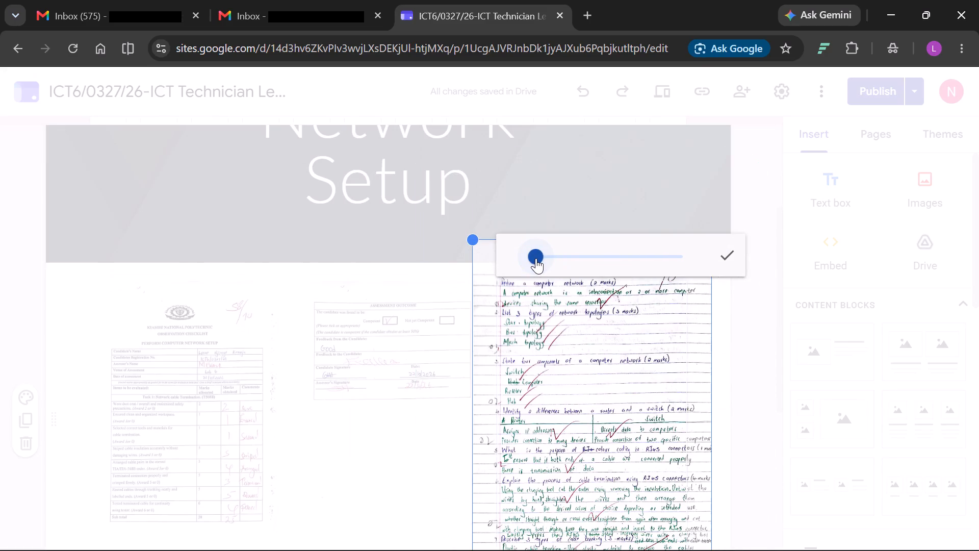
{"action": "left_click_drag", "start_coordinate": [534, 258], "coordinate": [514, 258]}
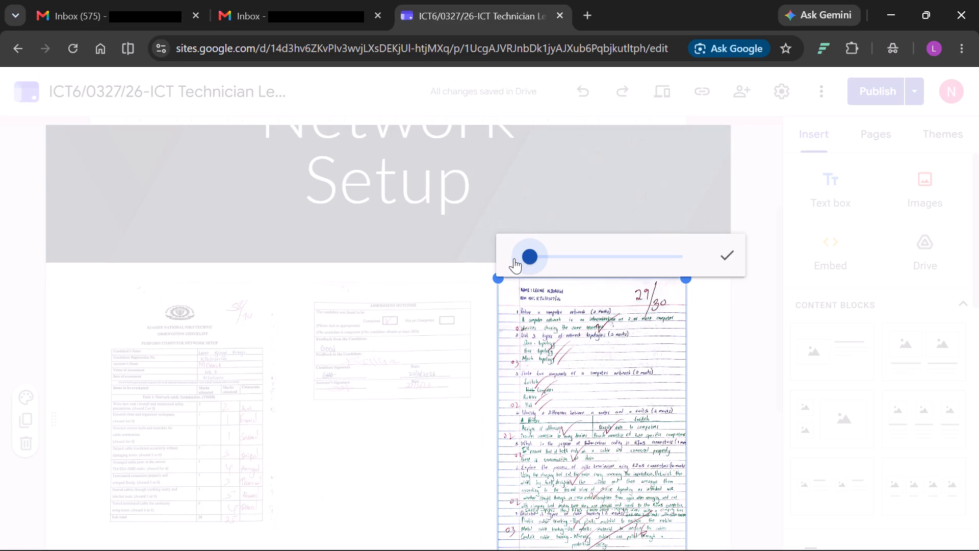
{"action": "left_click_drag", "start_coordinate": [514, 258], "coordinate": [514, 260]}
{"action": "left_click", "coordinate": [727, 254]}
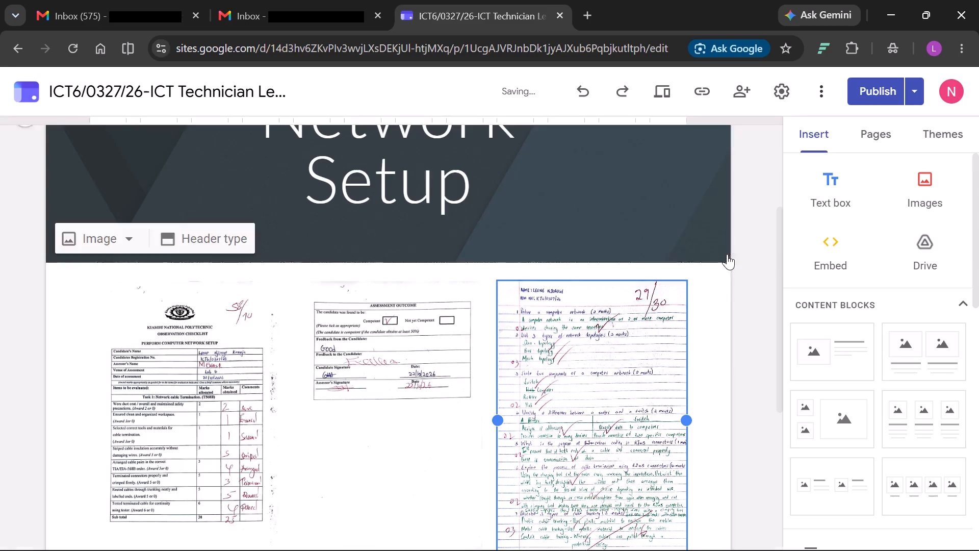
Insert Computer network setup 2.pdf and Computer network setup 2_02.jpg from Google Drive, without sharing the PDF.
{"action": "scroll", "coordinate": [717, 358], "scroll_direction": "down", "scroll_amount": 3}
{"action": "left_click", "coordinate": [934, 243]}
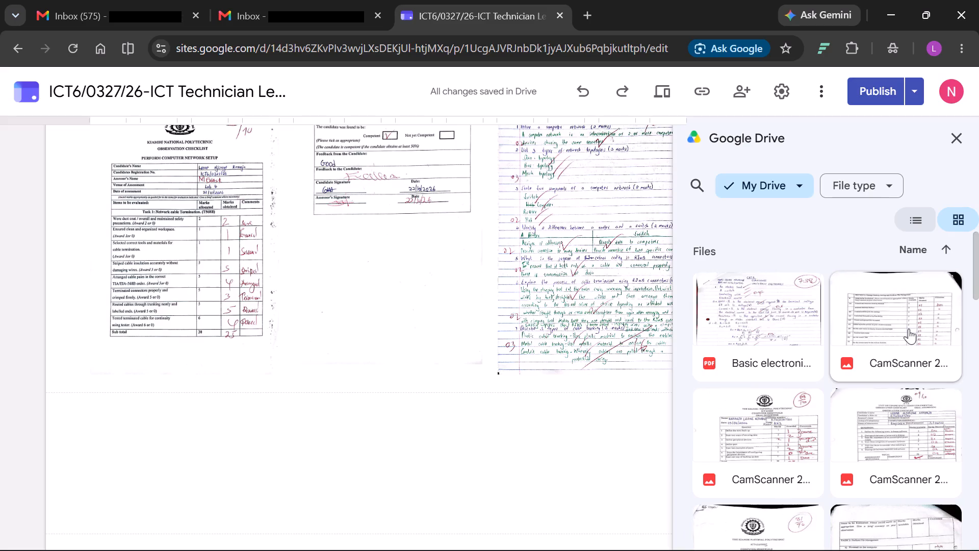
{"action": "scroll", "coordinate": [838, 386], "scroll_direction": "down", "scroll_amount": 6}
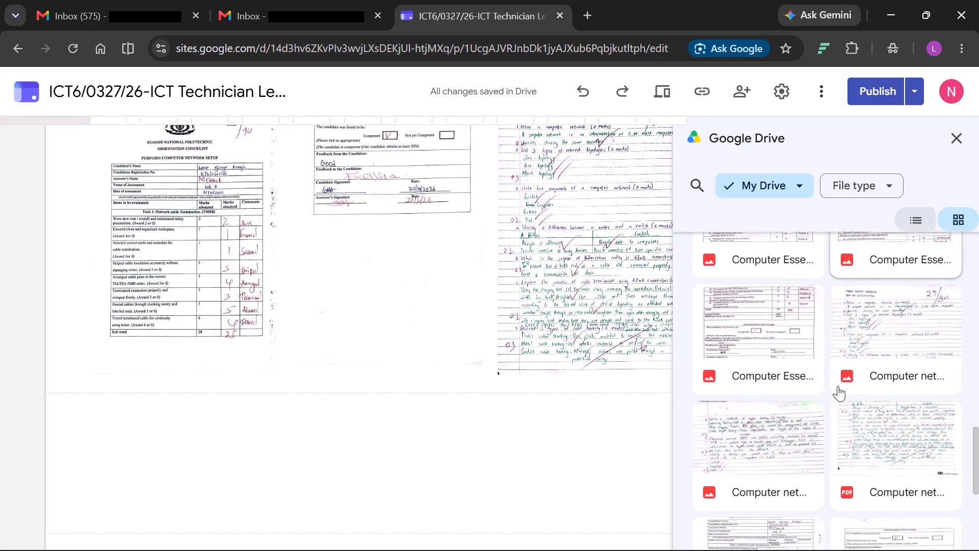
{"action": "scroll", "coordinate": [838, 386], "scroll_direction": "down", "scroll_amount": 1}
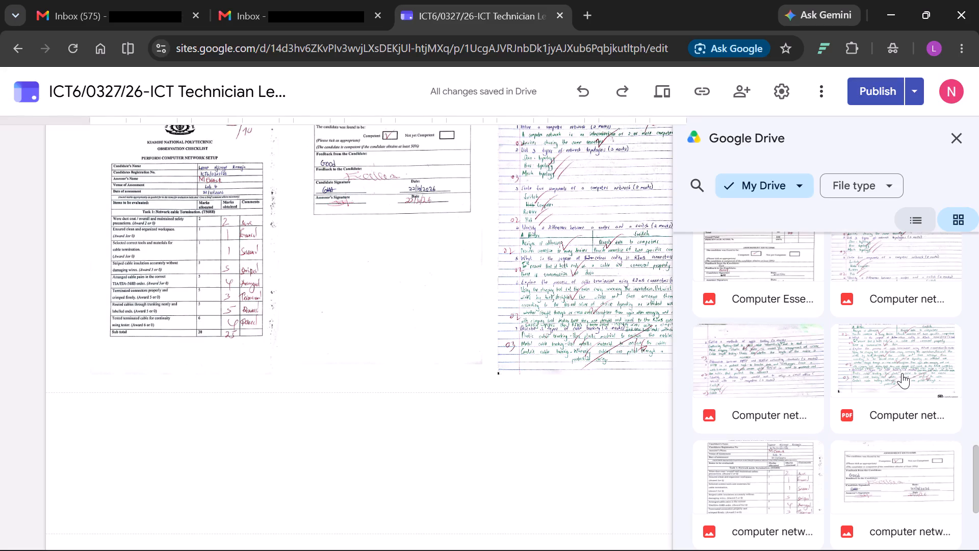
{"action": "scroll", "coordinate": [889, 370], "scroll_direction": "down", "scroll_amount": 1}
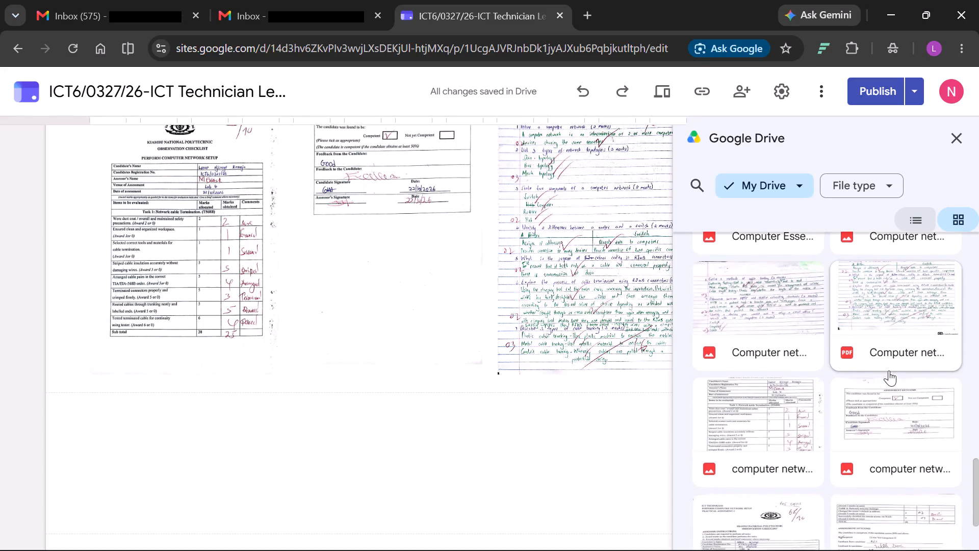
{"action": "scroll", "coordinate": [889, 370], "scroll_direction": "down", "scroll_amount": 2}
{"action": "left_click", "coordinate": [889, 370]}
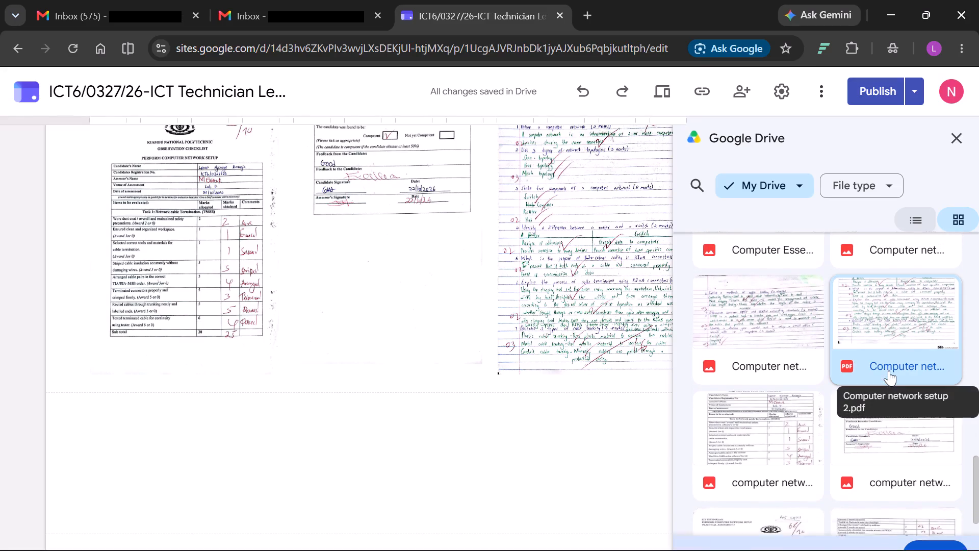
{"action": "left_click", "coordinate": [794, 352]}
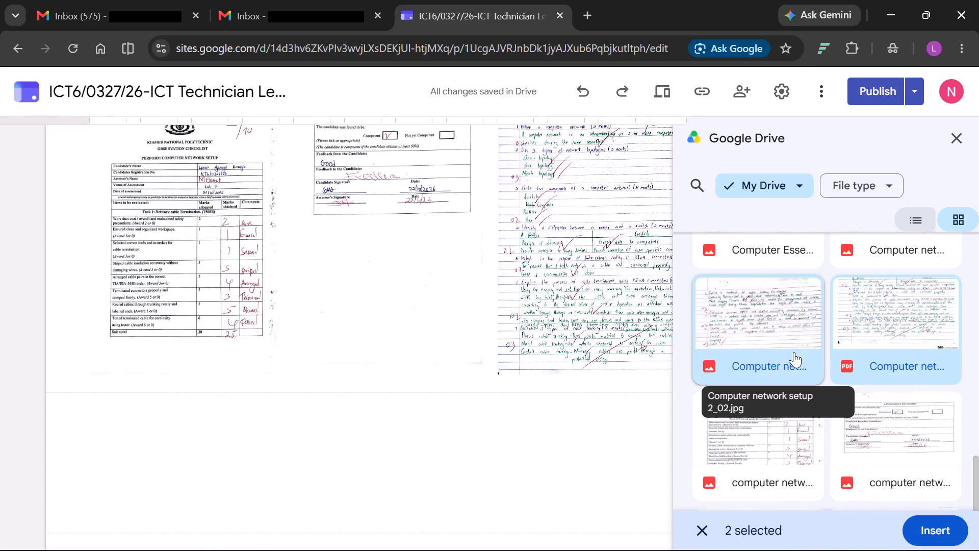
{"action": "left_click", "coordinate": [927, 535]}
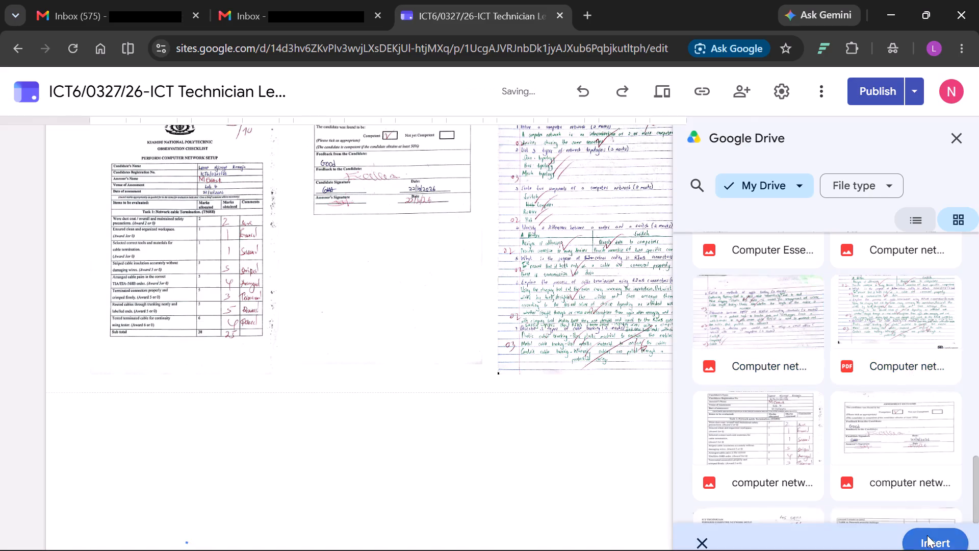
{"action": "scroll", "coordinate": [498, 316], "scroll_direction": "up", "scroll_amount": 1}
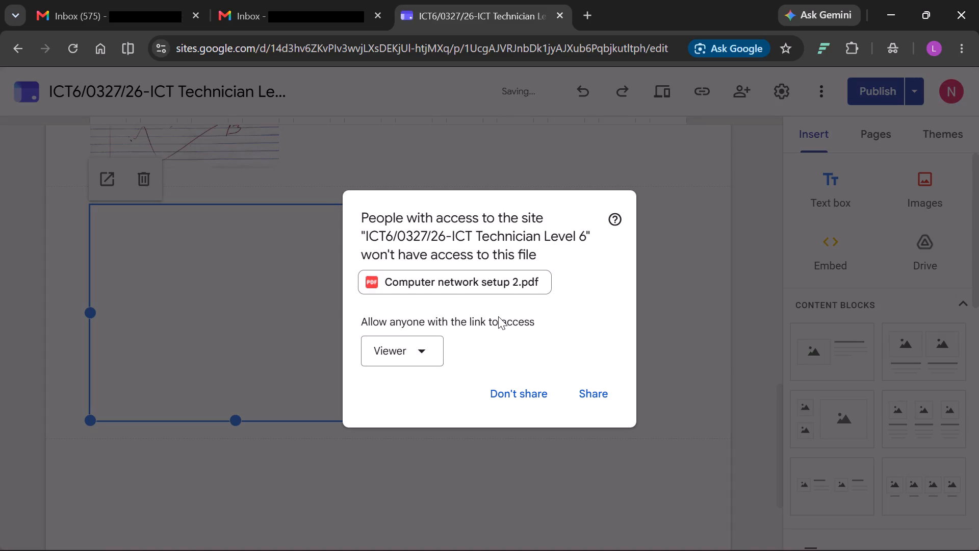
{"action": "scroll", "coordinate": [498, 316], "scroll_direction": "up", "scroll_amount": 1}
{"action": "left_click", "coordinate": [532, 390]}
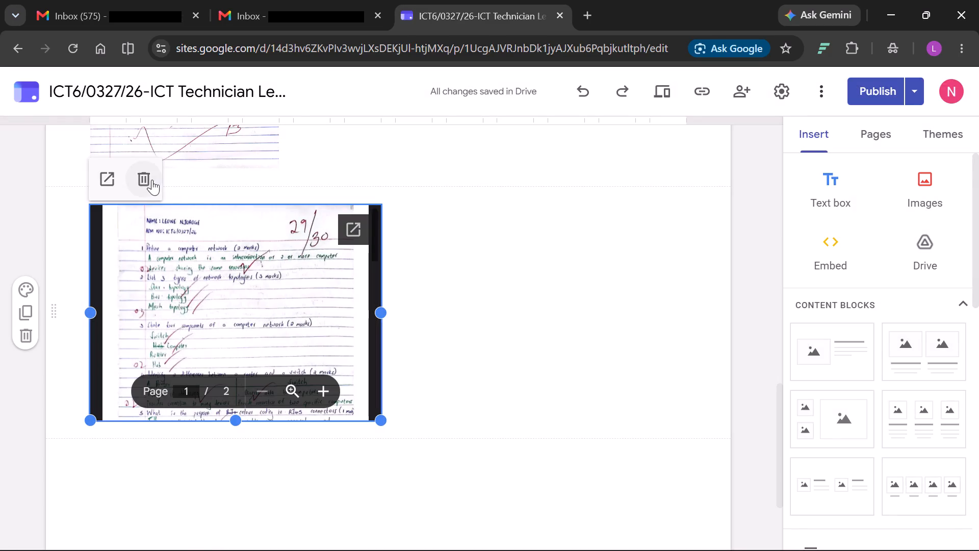
Delete the embedded Computer network setup 2.pdf from the page.
{"action": "left_click", "coordinate": [146, 178]}
Move the second handwritten test page to the middle of its own section, leaving room before it.
{"action": "scroll", "coordinate": [353, 299], "scroll_direction": "up", "scroll_amount": 2}
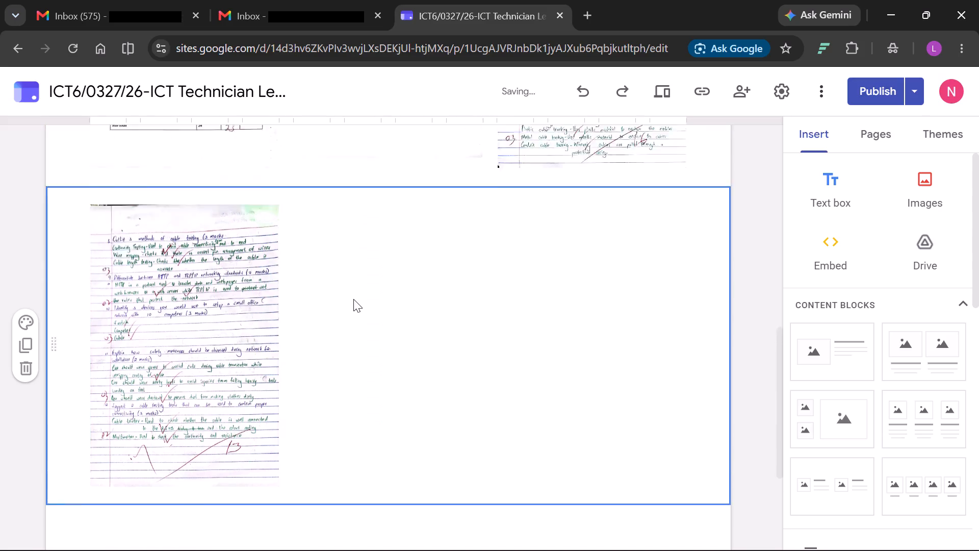
{"action": "scroll", "coordinate": [353, 299], "scroll_direction": "up", "scroll_amount": 1}
{"action": "scroll", "coordinate": [353, 299], "scroll_direction": "right", "scroll_amount": 1}
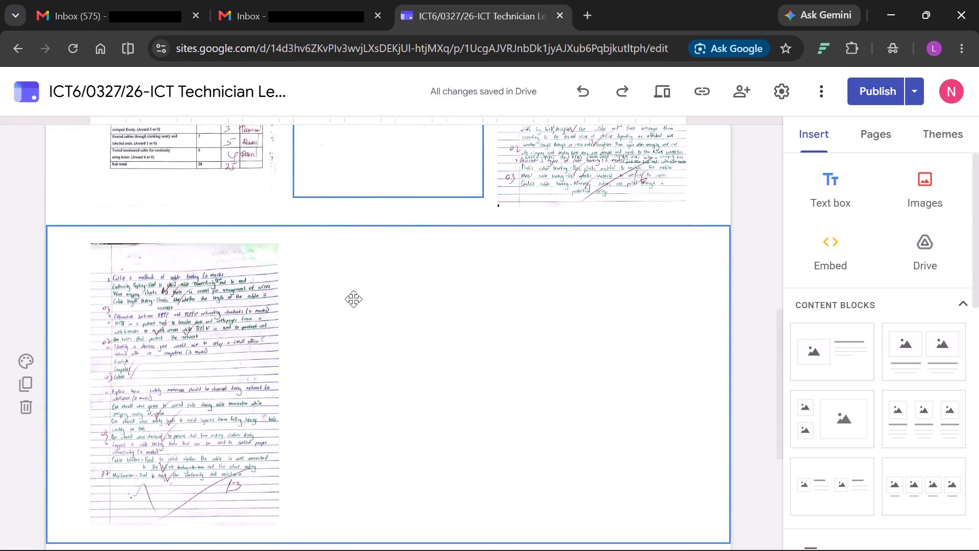
{"action": "left_click", "coordinate": [224, 314]}
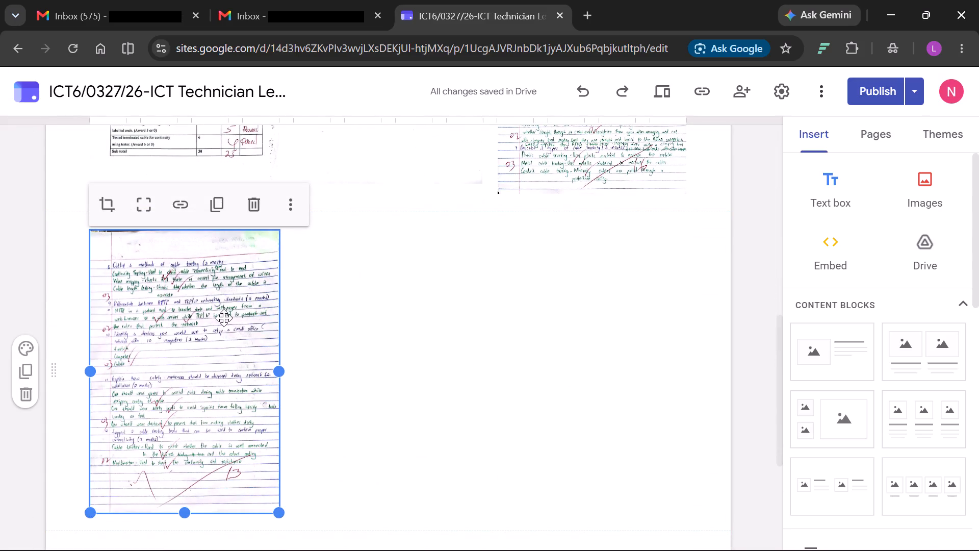
{"action": "right_click", "coordinate": [407, 335]}
{"action": "left_click", "coordinate": [407, 335]}
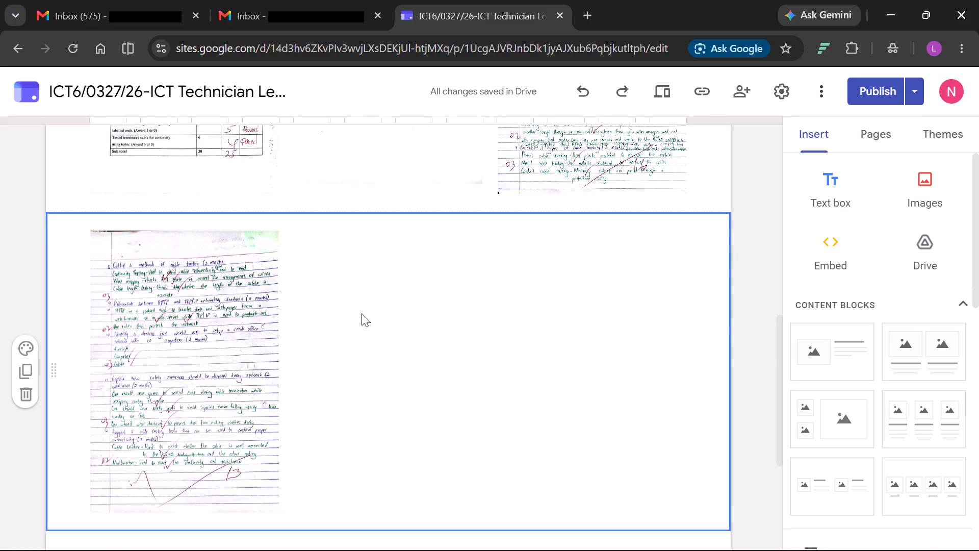
{"action": "scroll", "coordinate": [362, 313], "scroll_direction": "up", "scroll_amount": 3}
{"action": "scroll", "coordinate": [362, 308], "scroll_direction": "down", "scroll_amount": 3}
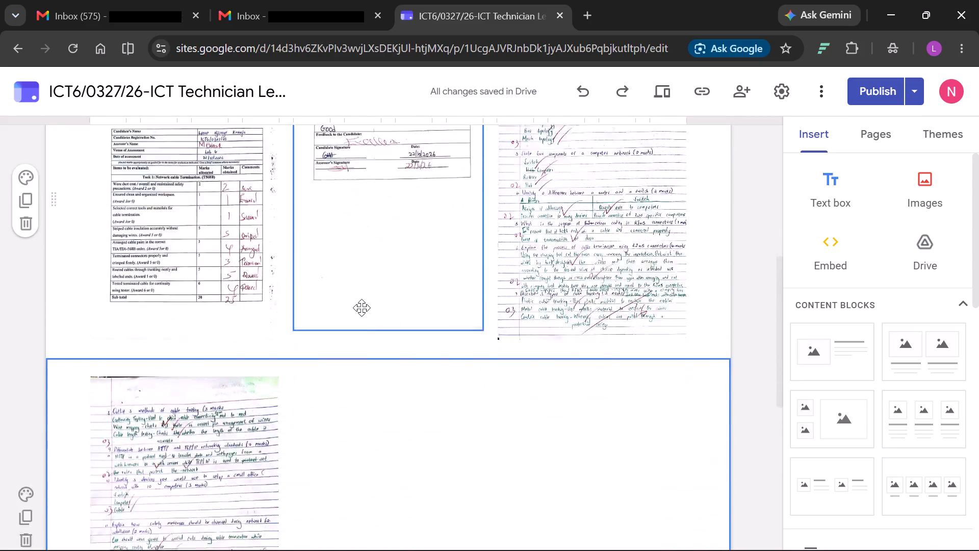
{"action": "scroll", "coordinate": [362, 308], "scroll_direction": "down", "scroll_amount": 1}
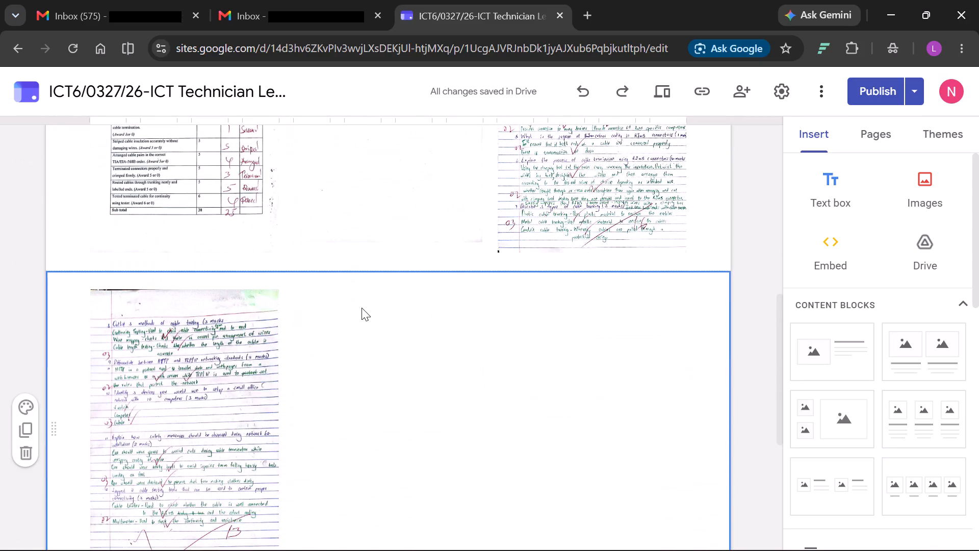
{"action": "scroll", "coordinate": [362, 308], "scroll_direction": "down", "scroll_amount": 1}
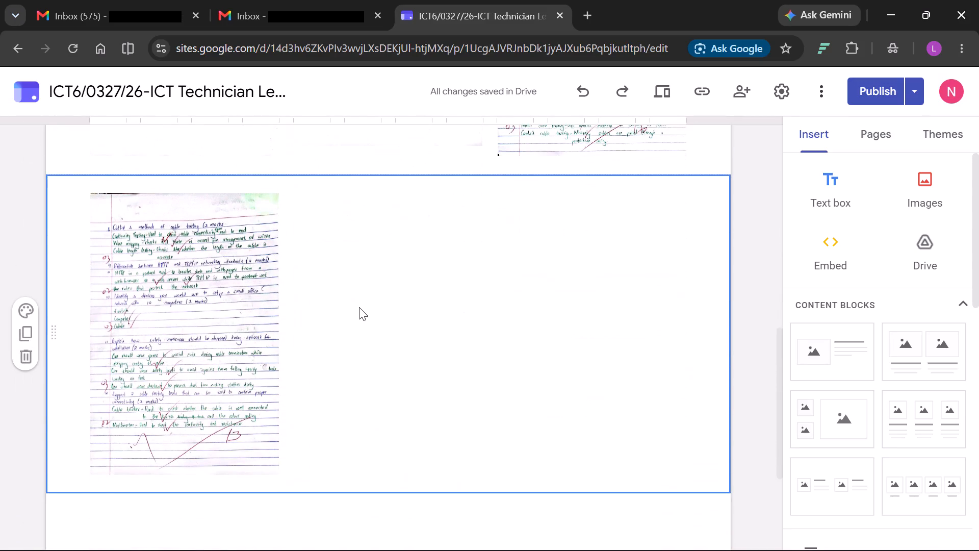
{"action": "left_click_drag", "start_coordinate": [189, 311], "coordinate": [462, 297]}
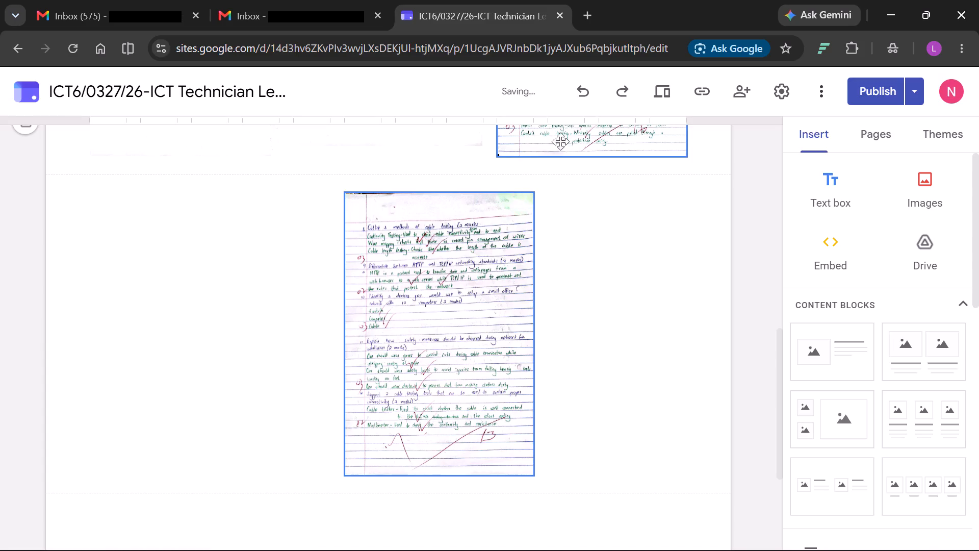
Move the 29/30 handwritten test page out of the checklist row to just before the second handwritten page in the section below.
{"action": "right_click_drag", "start_coordinate": [561, 154], "coordinate": [327, 224]}
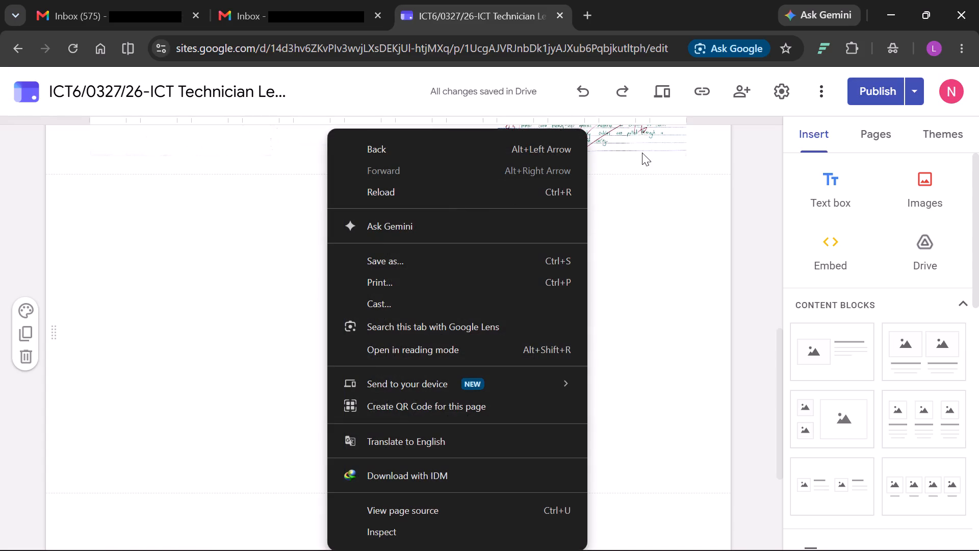
{"action": "left_click", "coordinate": [629, 123]}
{"action": "left_click_drag", "start_coordinate": [625, 143], "coordinate": [311, 308]}
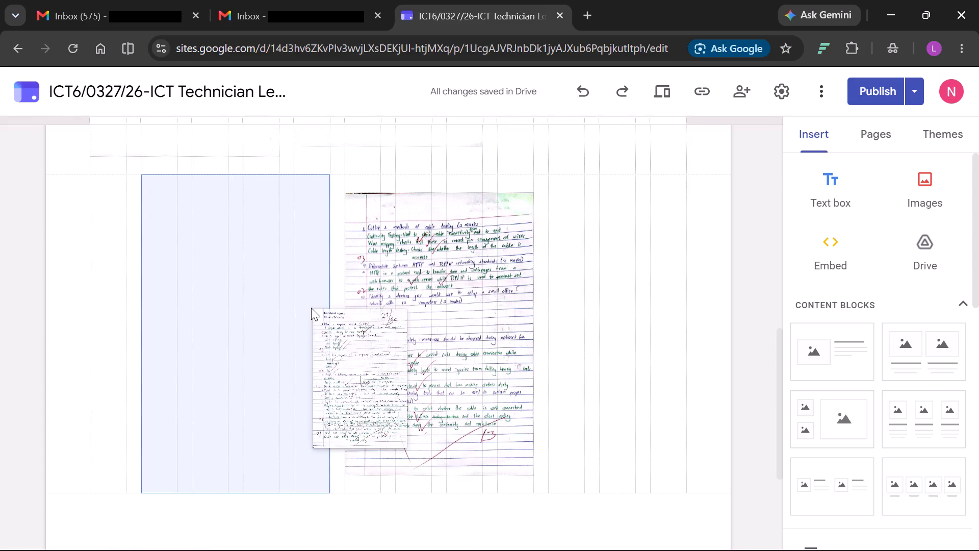
{"action": "left_click_drag", "start_coordinate": [311, 308], "coordinate": [235, 308]}
Insert the first page of the network setup observation checklist scan from Google Drive below the handwritten test pages.
{"action": "scroll", "coordinate": [627, 303], "scroll_direction": "down", "scroll_amount": 1}
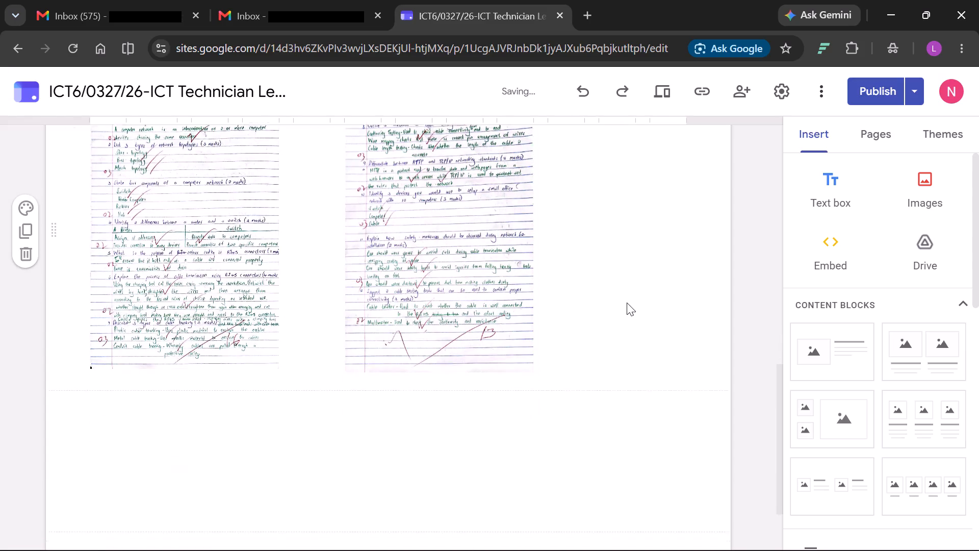
{"action": "scroll", "coordinate": [627, 303], "scroll_direction": "down", "scroll_amount": 1}
{"action": "scroll", "coordinate": [627, 303], "scroll_direction": "up", "scroll_amount": 4}
{"action": "scroll", "coordinate": [627, 303], "scroll_direction": "down", "scroll_amount": 6}
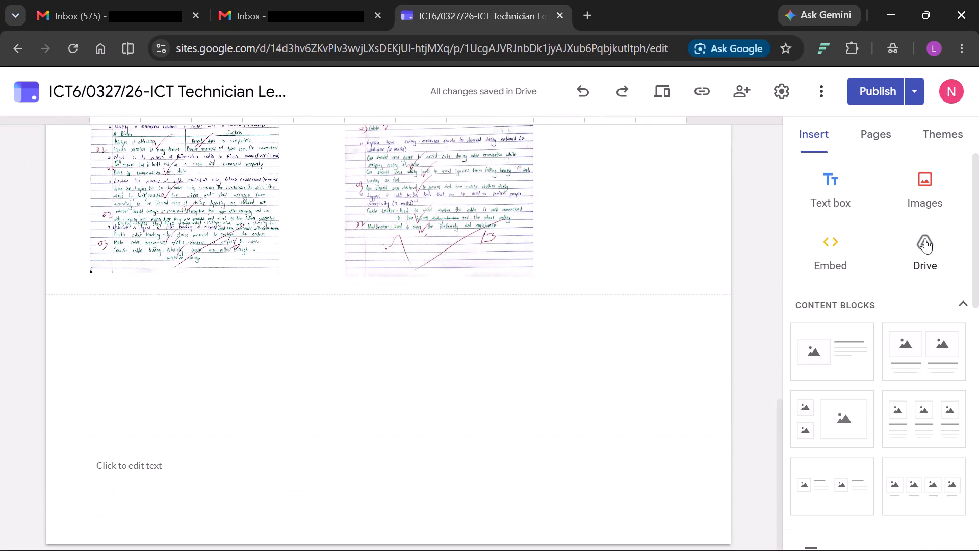
{"action": "left_click", "coordinate": [925, 239]}
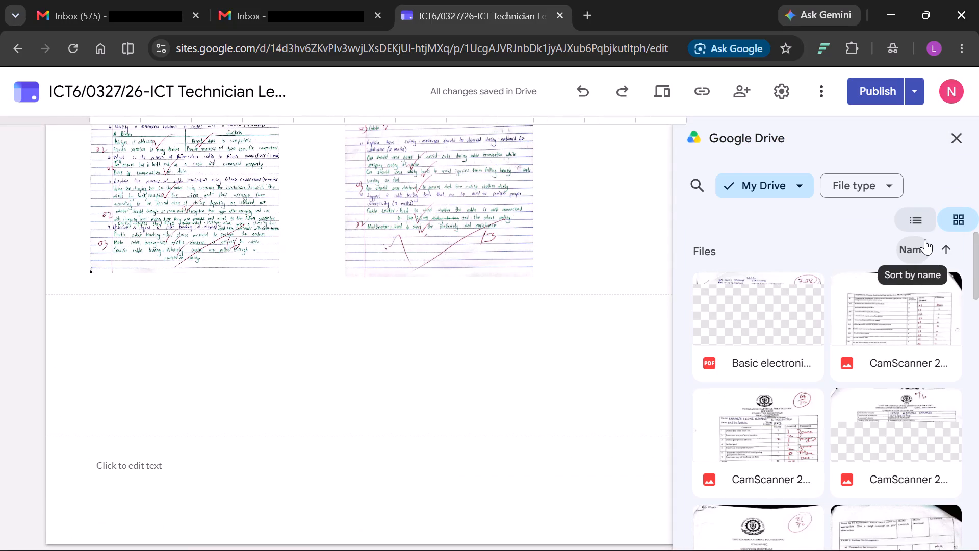
{"action": "scroll", "coordinate": [886, 388], "scroll_direction": "down", "scroll_amount": 8}
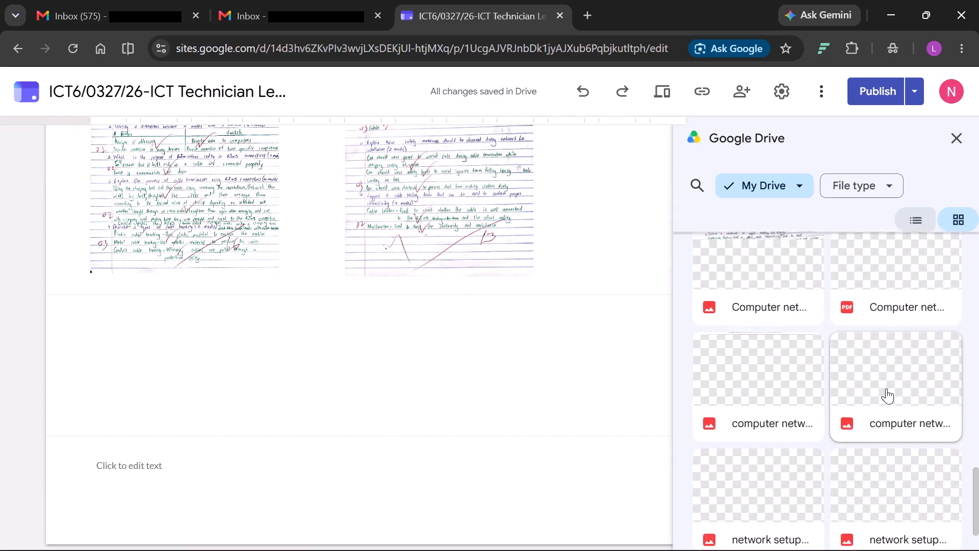
{"action": "scroll", "coordinate": [886, 388], "scroll_direction": "down", "scroll_amount": 5}
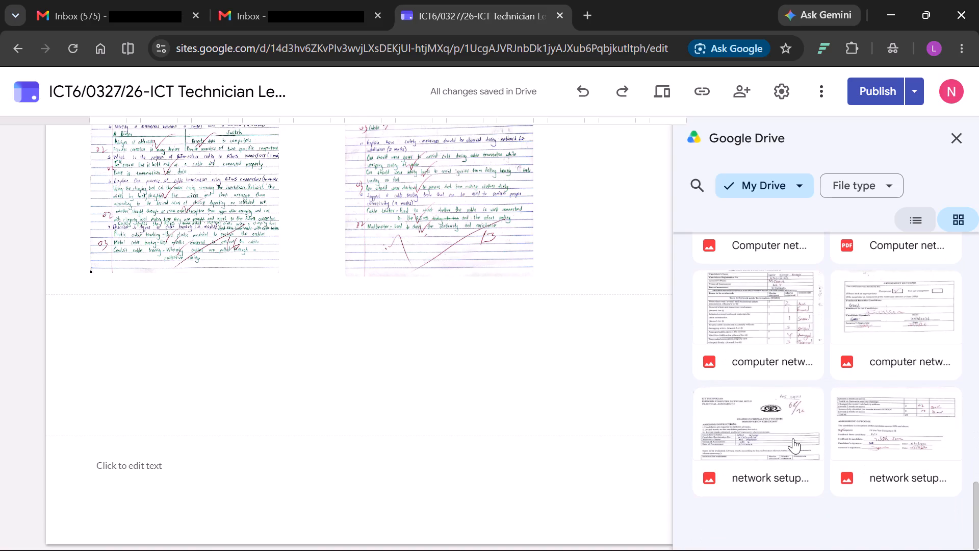
{"action": "left_click", "coordinate": [793, 438]}
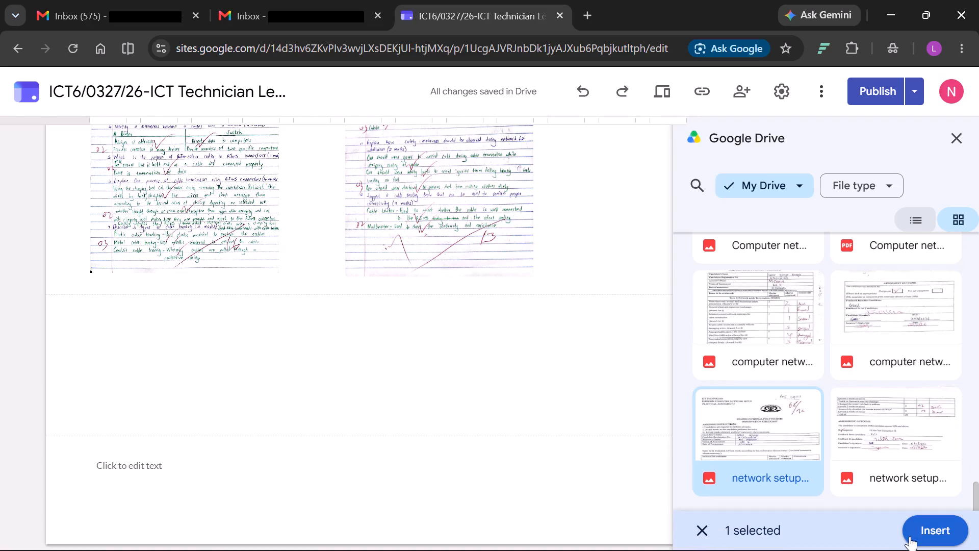
{"action": "left_click", "coordinate": [926, 534]}
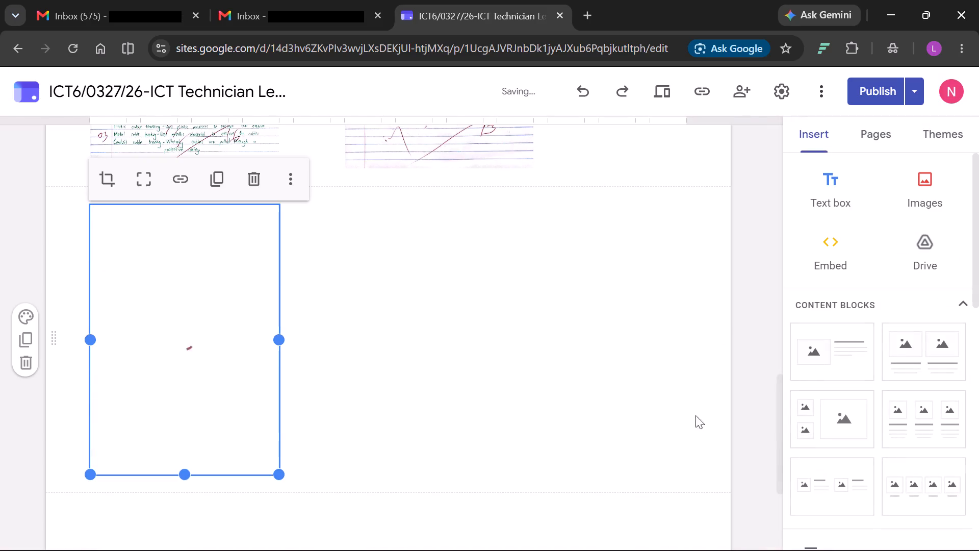
Insert network setup3_02.jpg from Google Drive as the second page of the network setup checklist.
{"action": "left_click", "coordinate": [912, 269]}
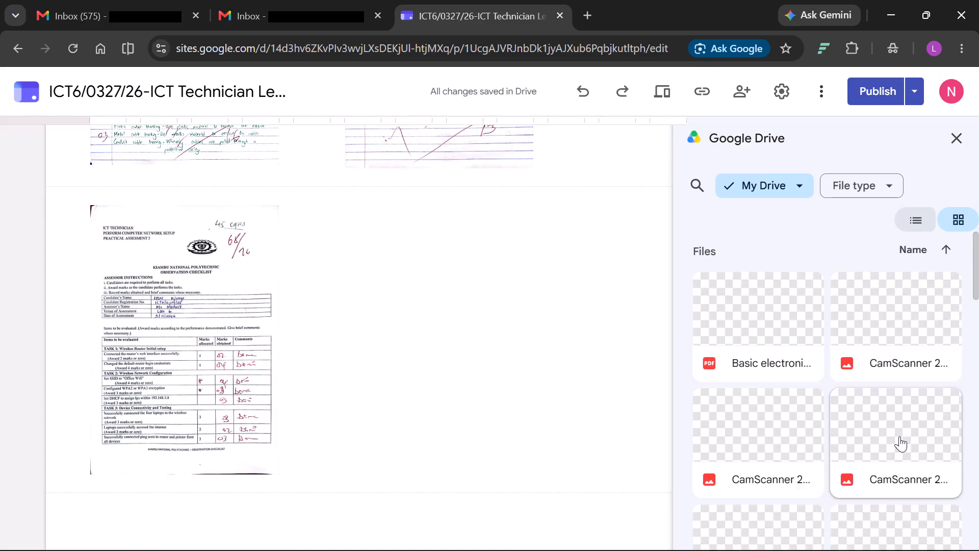
{"action": "scroll", "coordinate": [899, 436], "scroll_direction": "down", "scroll_amount": 6}
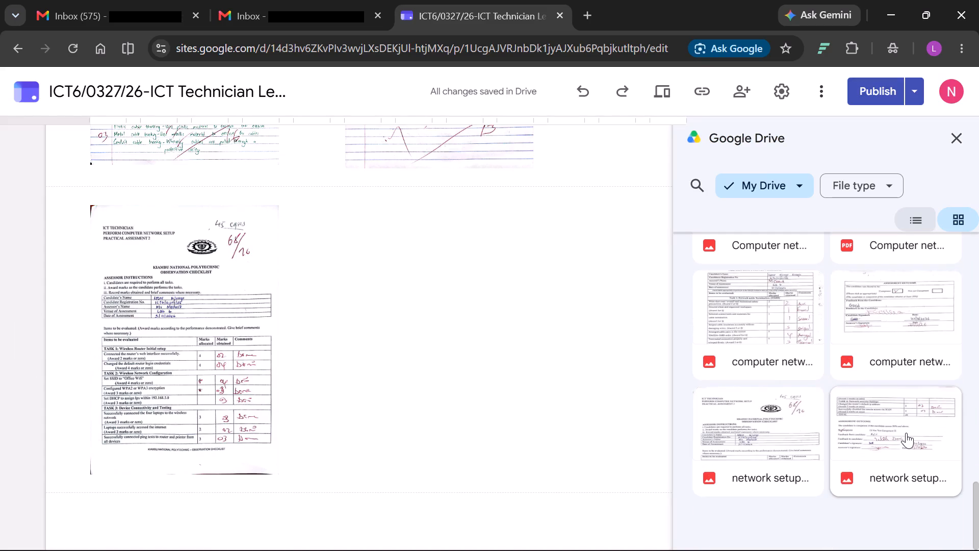
{"action": "double_click", "coordinate": [906, 433]}
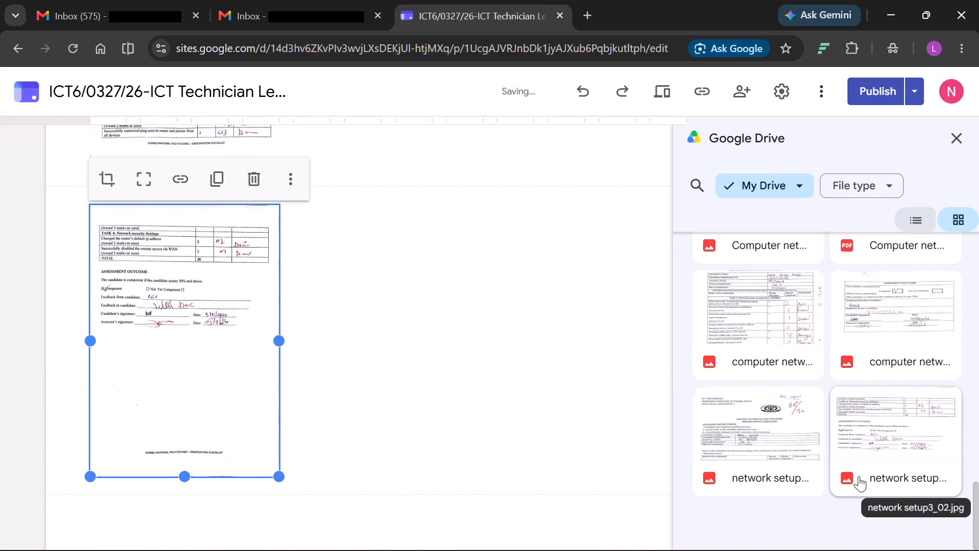
Move the network setup3_02.jpg scan beside its first checklist page, aligned under the second handwritten test page.
{"action": "left_click_drag", "start_coordinate": [203, 310], "coordinate": [371, 150]}
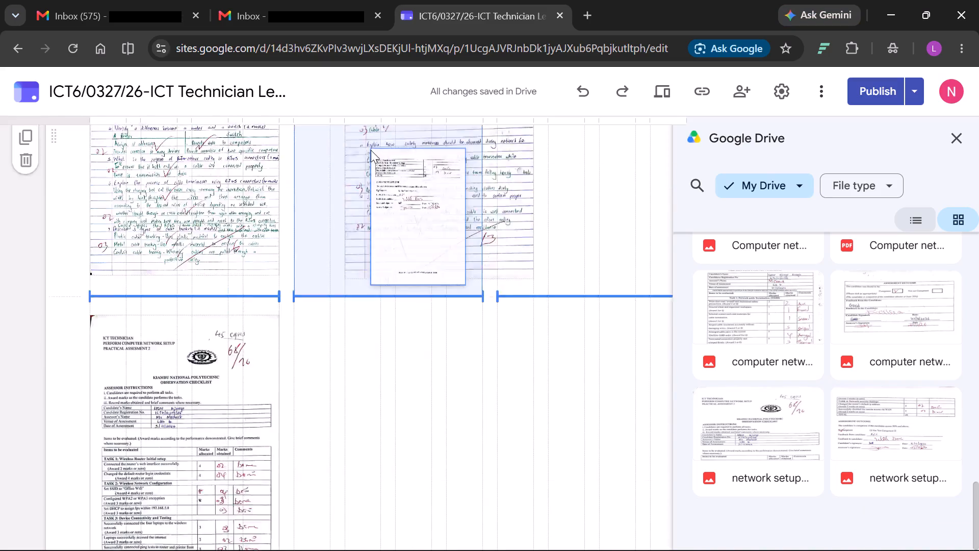
{"action": "left_click_drag", "start_coordinate": [371, 150], "coordinate": [364, 510]}
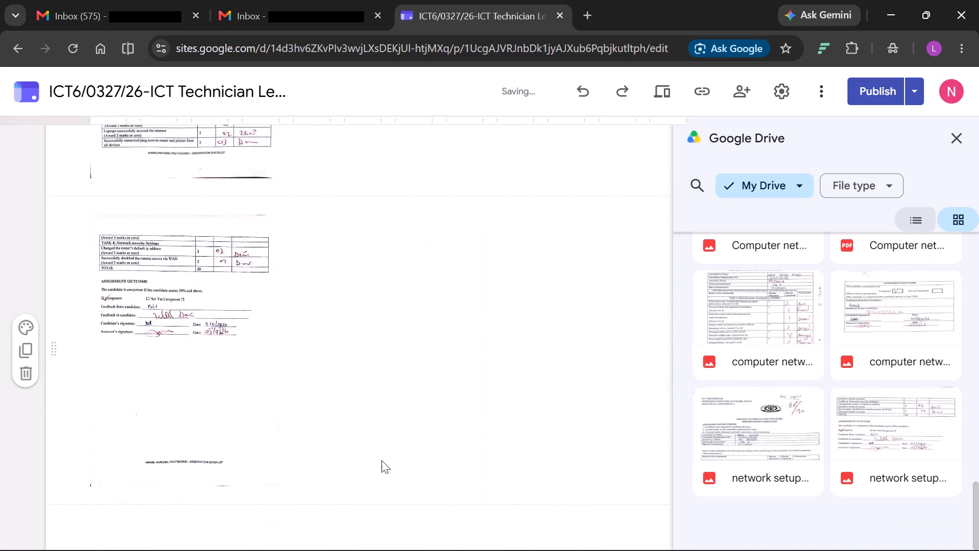
{"action": "left_click_drag", "start_coordinate": [224, 328], "coordinate": [390, 399]}
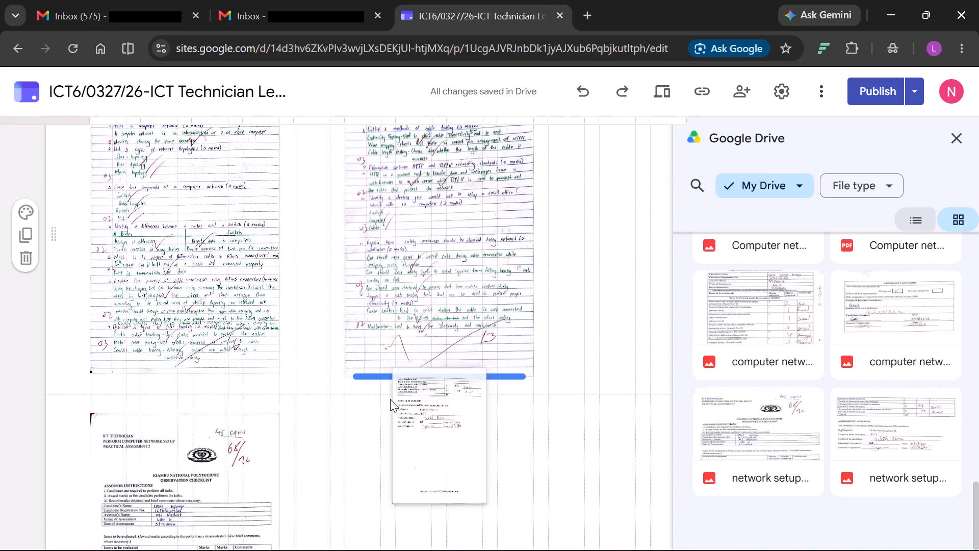
{"action": "left_click_drag", "start_coordinate": [390, 399], "coordinate": [381, 408]}
{"action": "scroll", "coordinate": [484, 426], "scroll_direction": "down", "scroll_amount": 2}
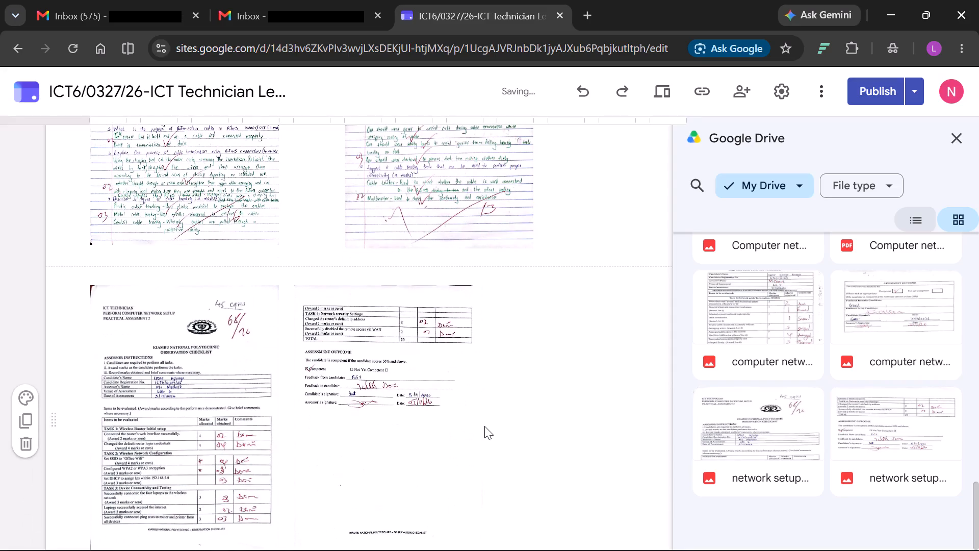
{"action": "left_click_drag", "start_coordinate": [412, 360], "coordinate": [469, 353]}
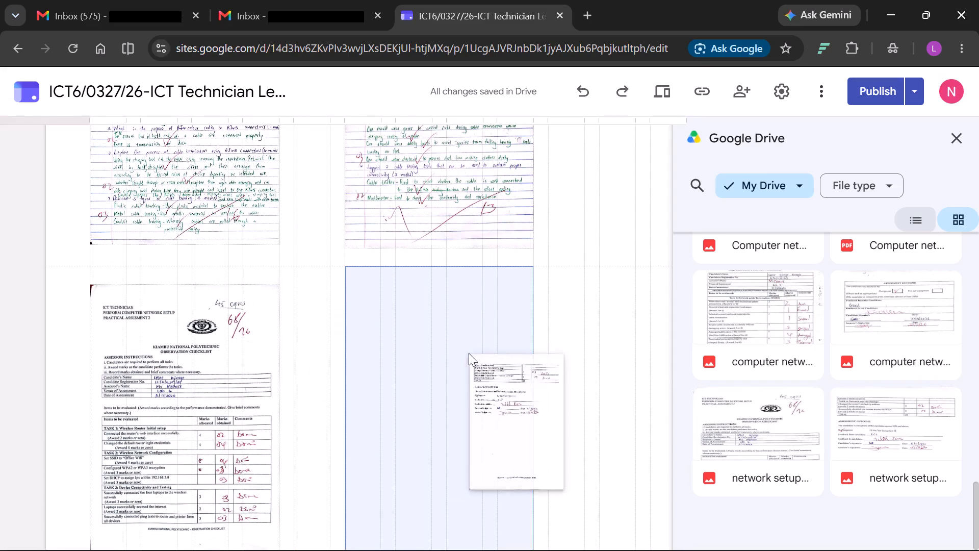
{"action": "scroll", "coordinate": [315, 378], "scroll_direction": "down", "scroll_amount": 1}
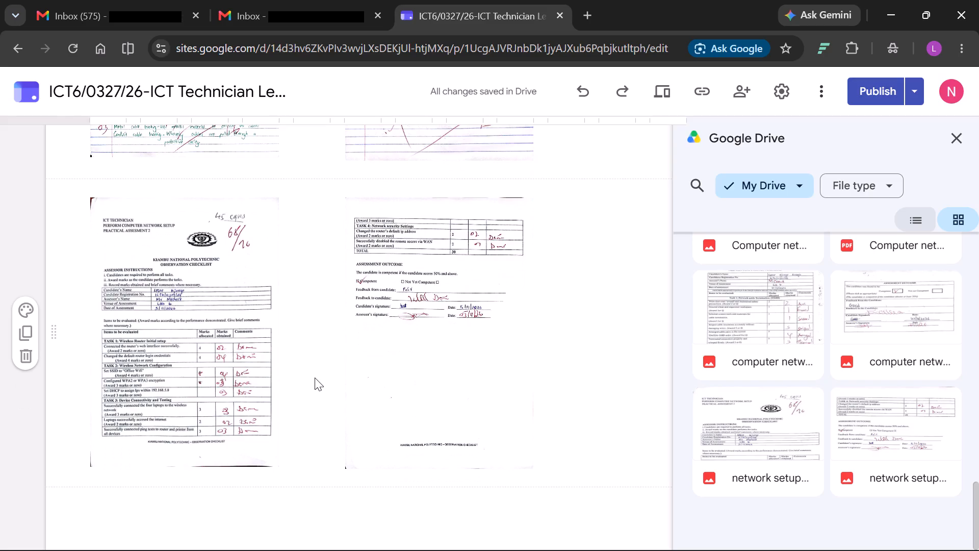
Add a subpage named Computer Repair And Maintainance under Module 2.
{"action": "scroll", "coordinate": [607, 294], "scroll_direction": "up", "scroll_amount": 6}
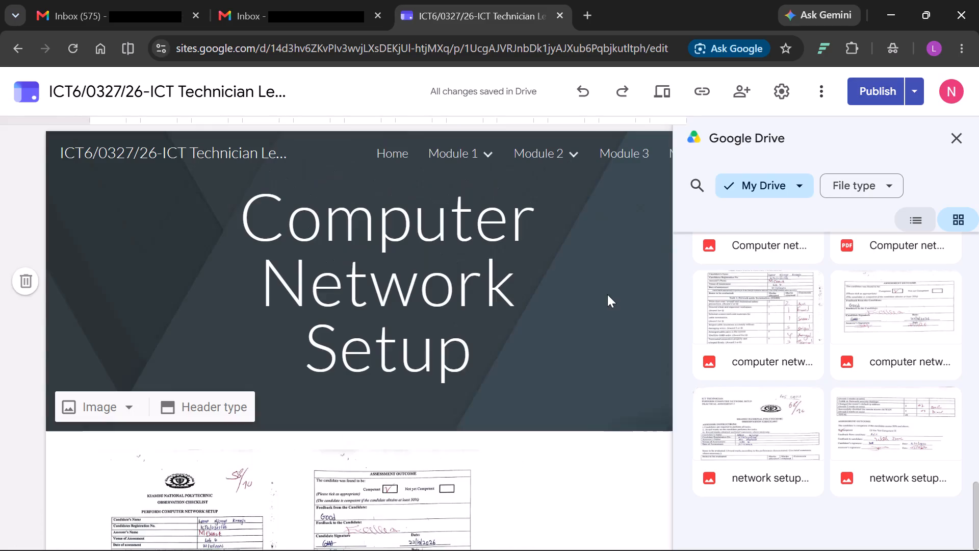
{"action": "left_click", "coordinate": [961, 139]}
{"action": "left_click", "coordinate": [886, 143]}
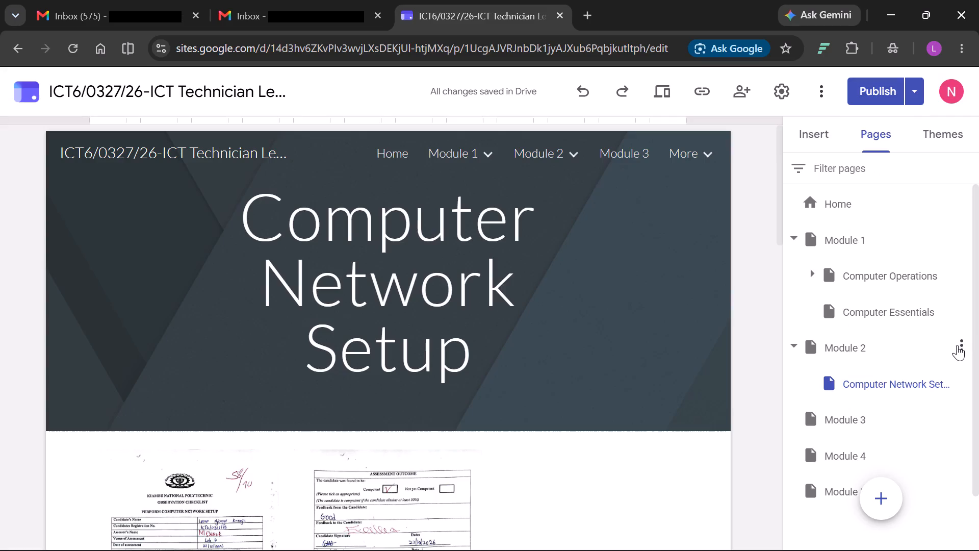
{"action": "left_click", "coordinate": [957, 345]}
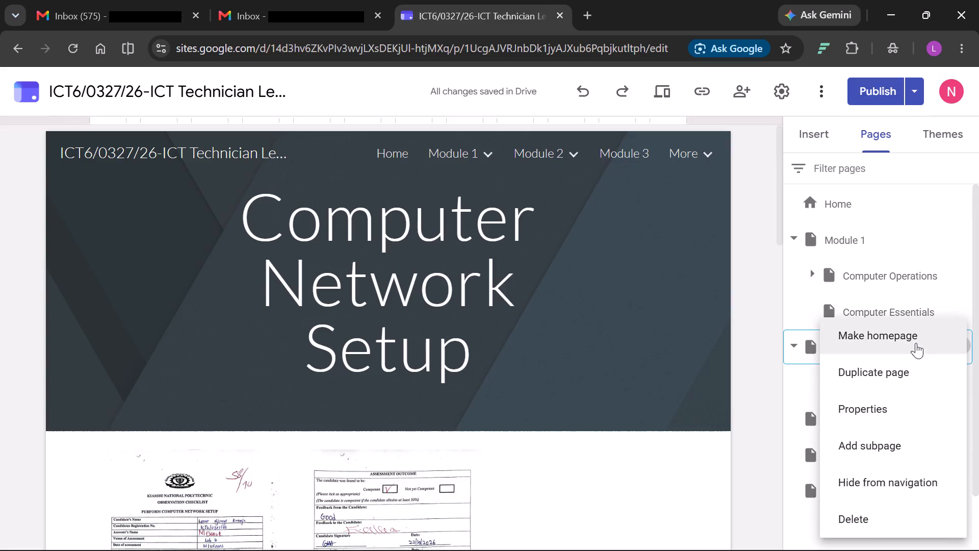
{"action": "left_click", "coordinate": [898, 444]}
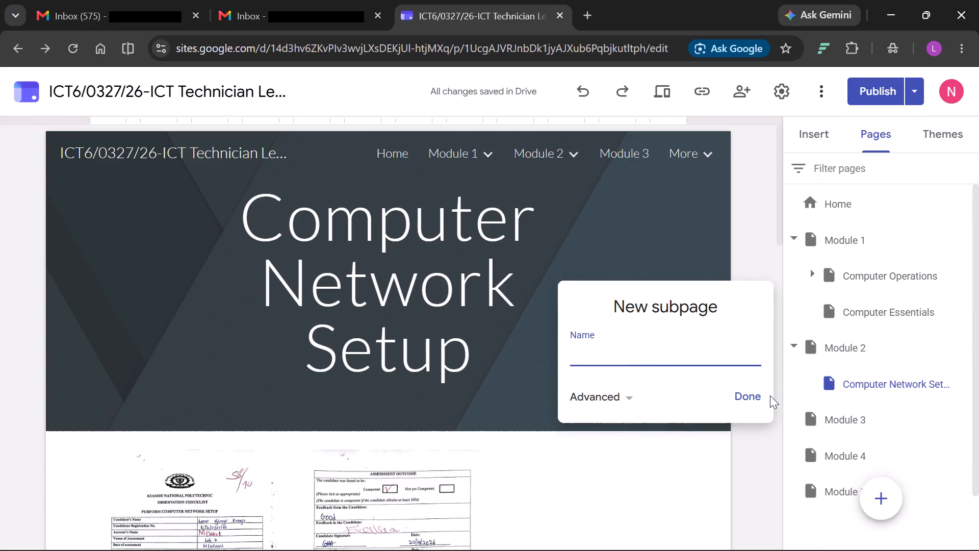
{"action": "key", "text": "c"}
{"action": "type", "text": "omp"}
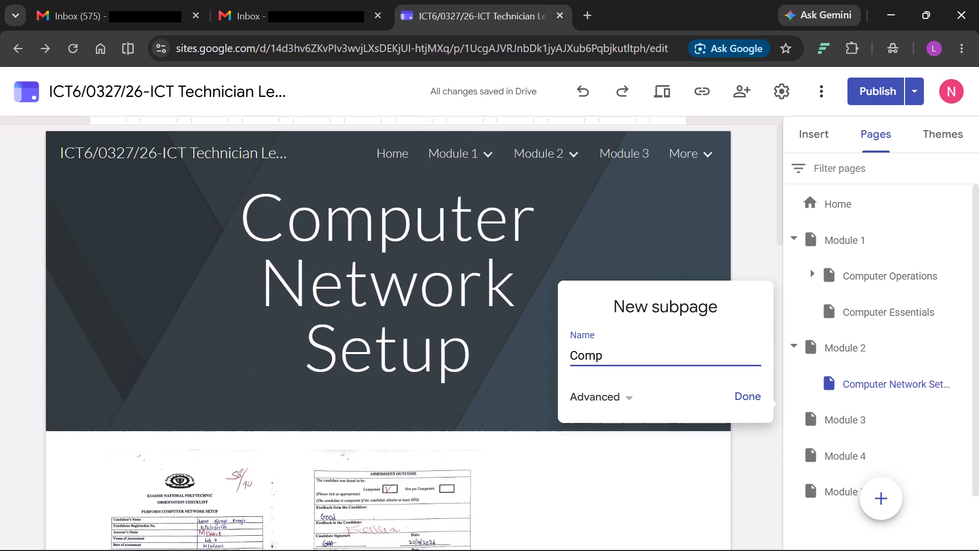
{"action": "type", "text": "uter"}
{"action": "key", "text": "space"}
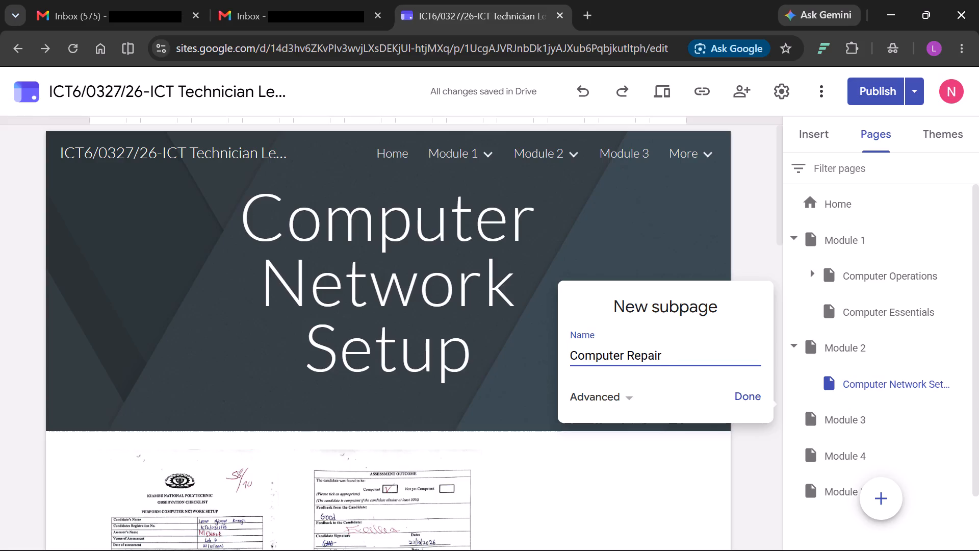
{"action": "key", "text": "a"}
{"action": "type", "text": "nd"}
{"action": "key", "text": "space"}
{"action": "type", "text": "aintainan"}
{"action": "type", "text": "ce"}
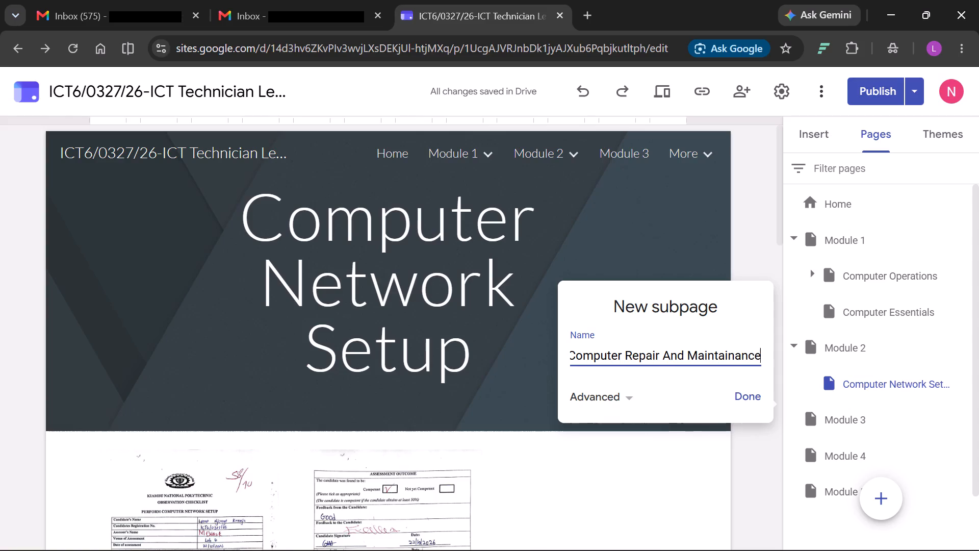
{"action": "left_click", "coordinate": [743, 398]}
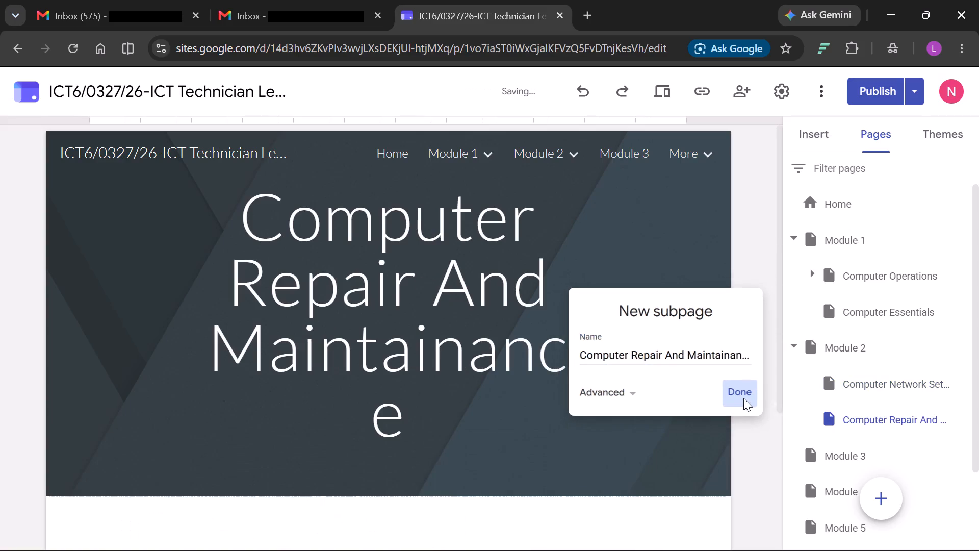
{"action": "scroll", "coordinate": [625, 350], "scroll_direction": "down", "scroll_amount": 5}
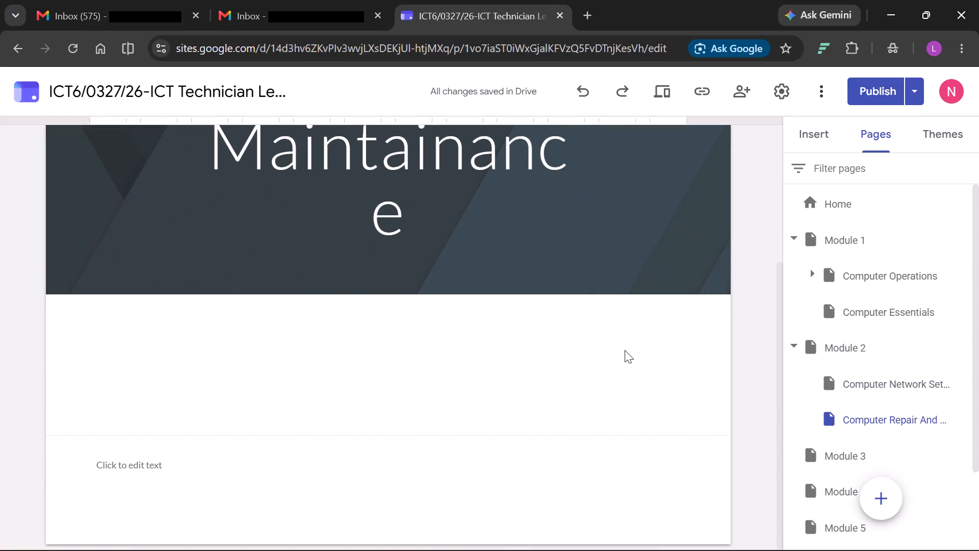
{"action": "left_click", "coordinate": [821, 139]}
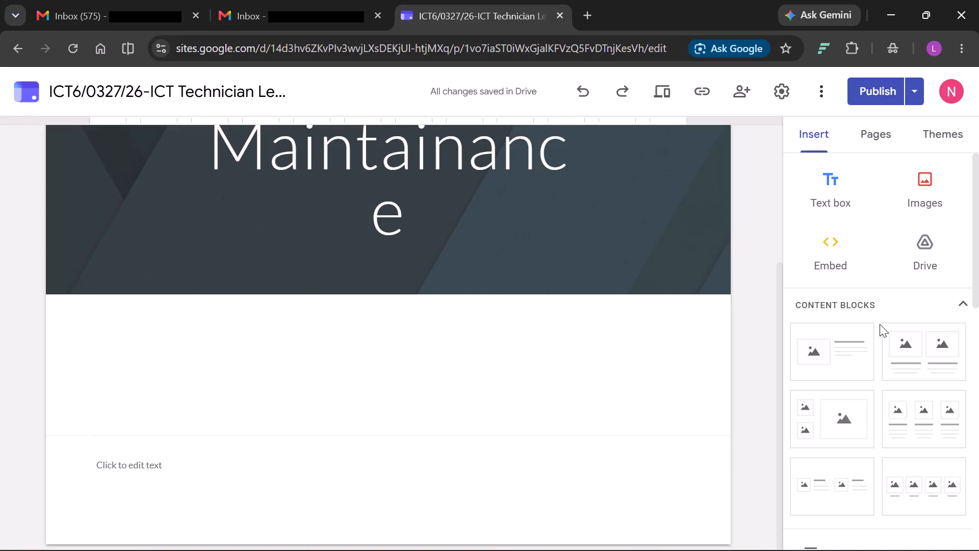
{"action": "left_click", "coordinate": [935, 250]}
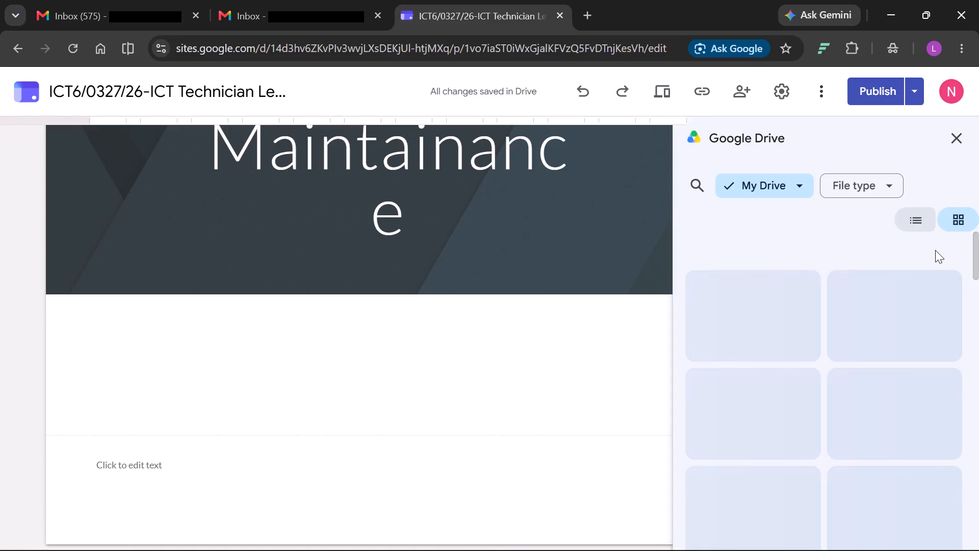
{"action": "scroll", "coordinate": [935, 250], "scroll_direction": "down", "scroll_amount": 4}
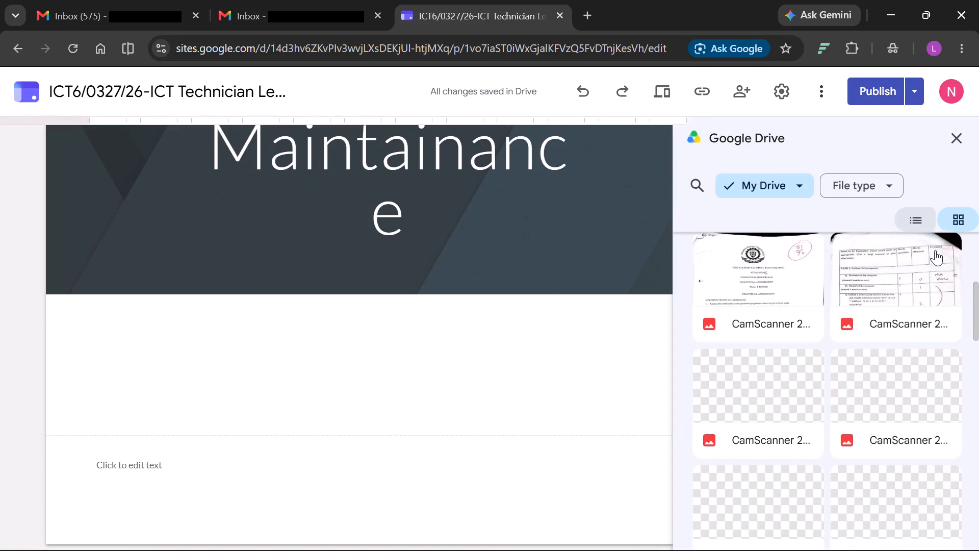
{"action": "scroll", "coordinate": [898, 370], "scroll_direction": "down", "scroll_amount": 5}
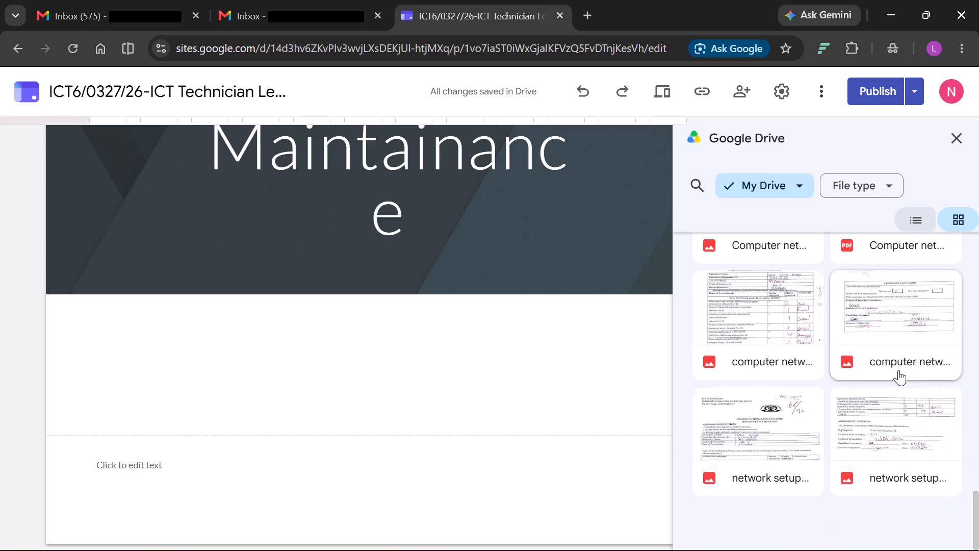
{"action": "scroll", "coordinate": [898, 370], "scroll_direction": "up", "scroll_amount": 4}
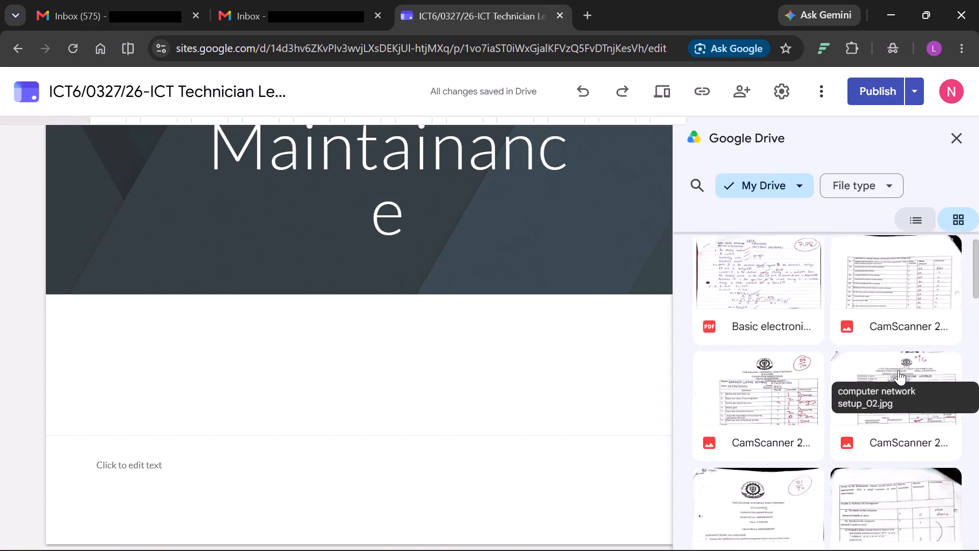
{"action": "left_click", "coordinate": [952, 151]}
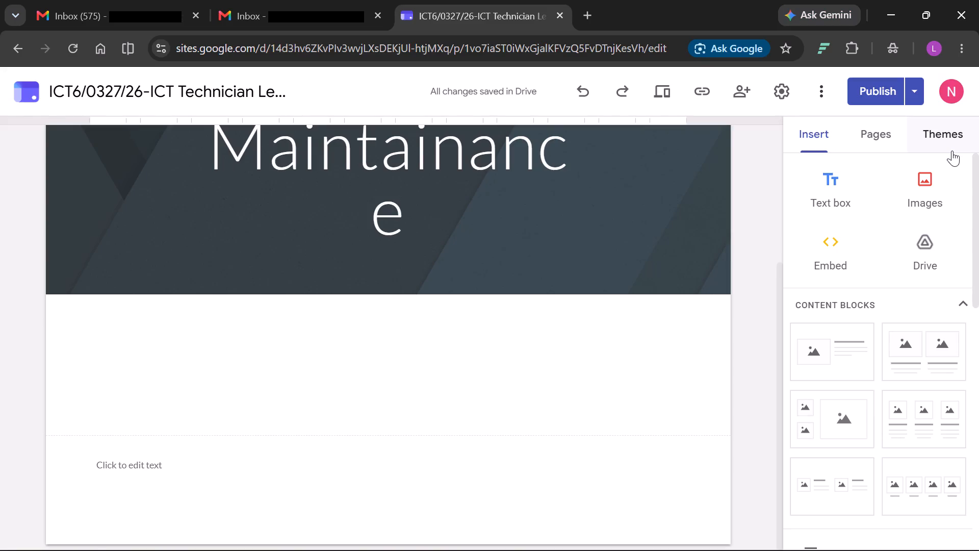
Insert cat1 repair_01 from Google Drive as the first observation checklist page below the Computer Repair And Maintainance header.
{"action": "left_click", "coordinate": [928, 251]}
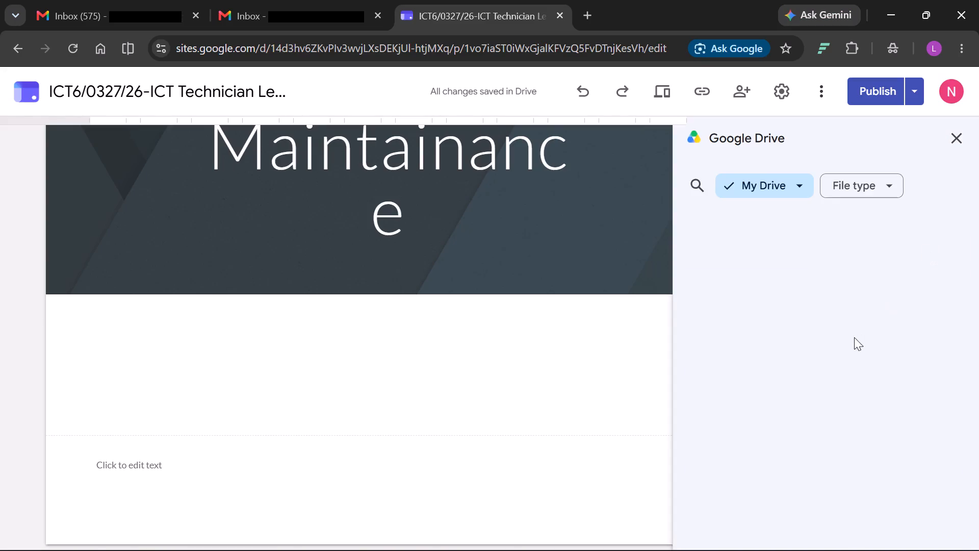
{"action": "scroll", "coordinate": [854, 337], "scroll_direction": "down", "scroll_amount": 2}
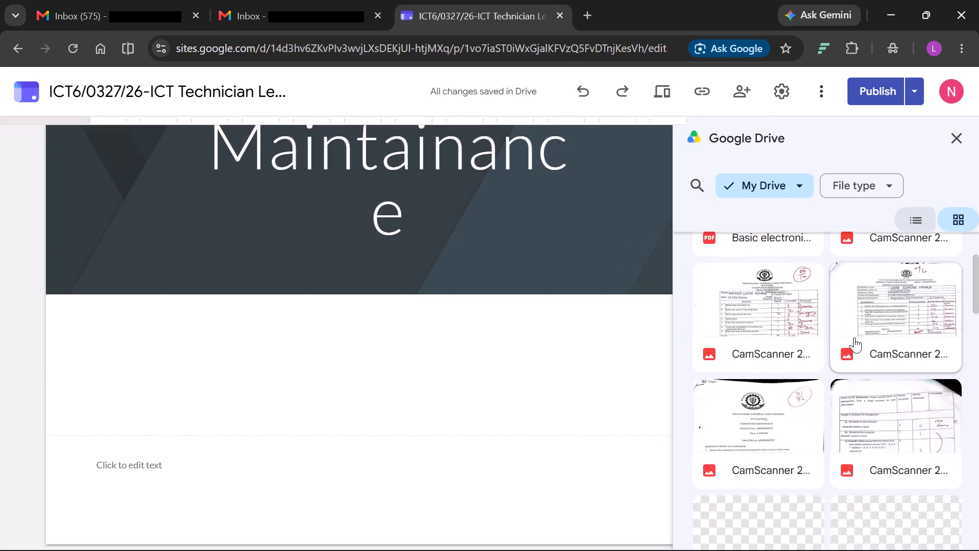
{"action": "scroll", "coordinate": [854, 337], "scroll_direction": "down", "scroll_amount": 7}
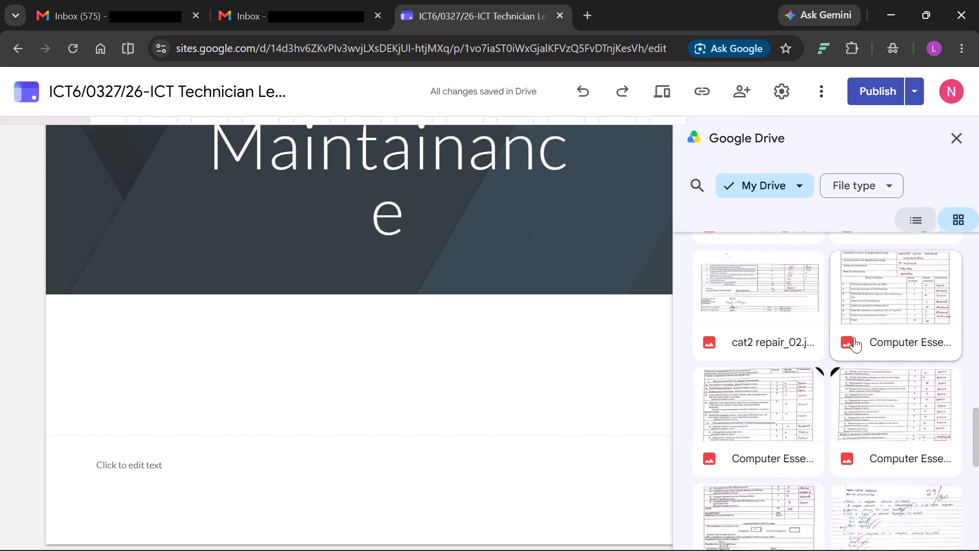
{"action": "scroll", "coordinate": [854, 337], "scroll_direction": "up", "scroll_amount": 1}
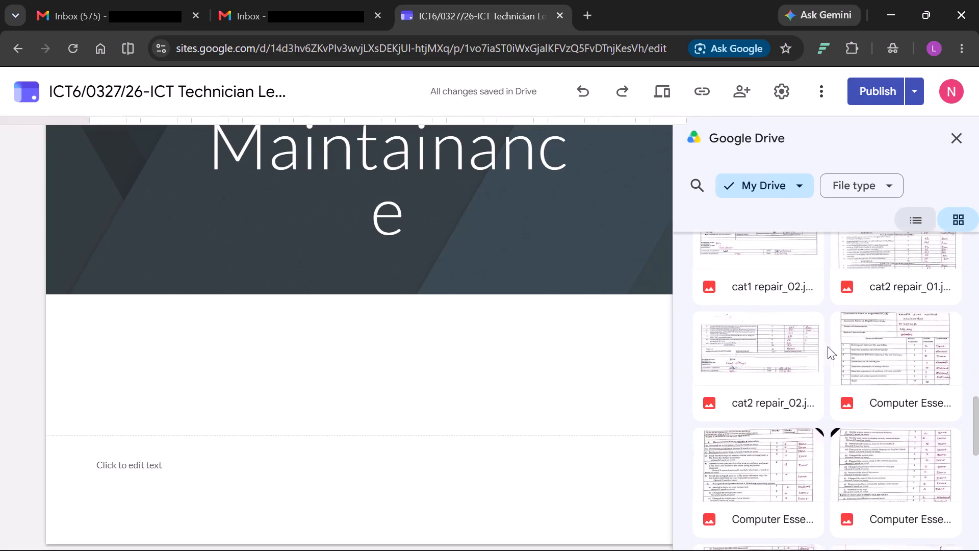
{"action": "scroll", "coordinate": [819, 373], "scroll_direction": "up", "scroll_amount": 2}
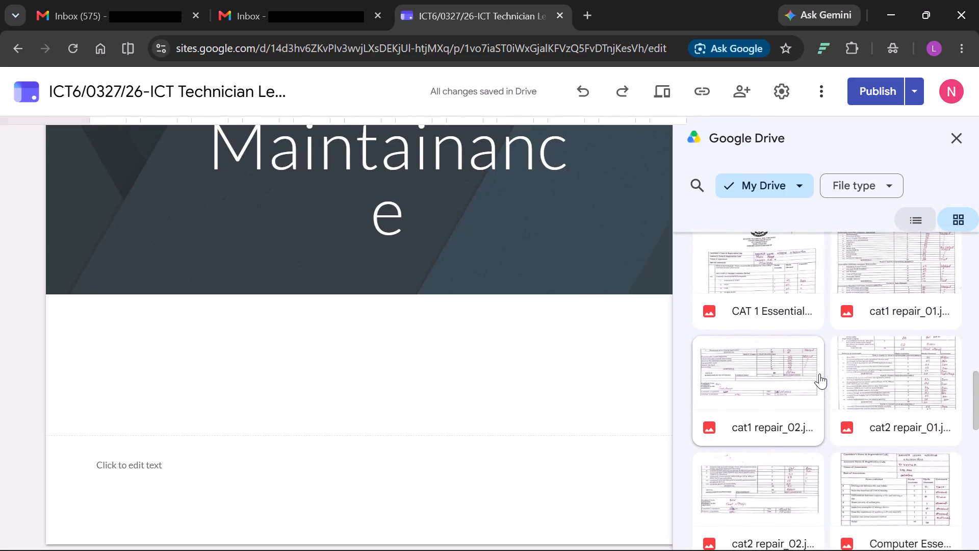
{"action": "scroll", "coordinate": [819, 373], "scroll_direction": "up", "scroll_amount": 1}
{"action": "left_click", "coordinate": [903, 314]}
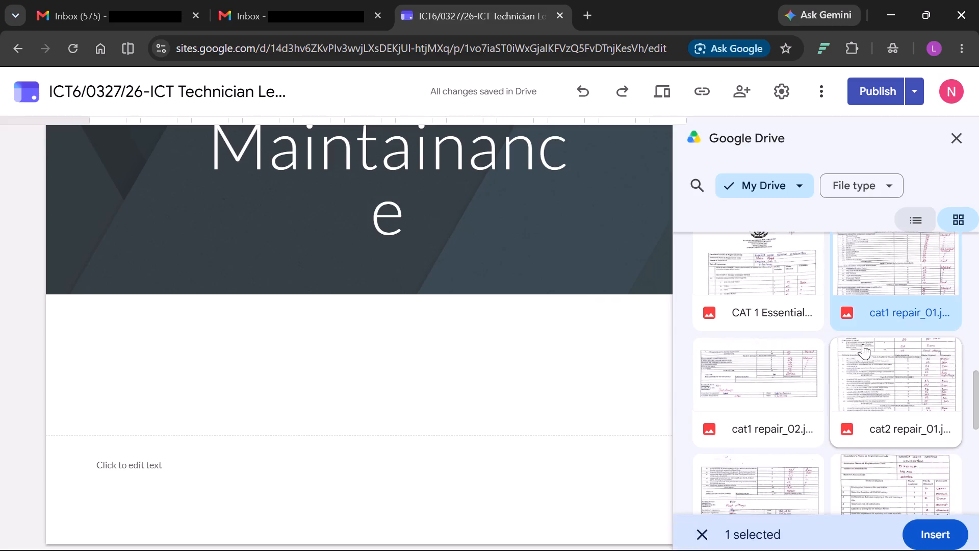
{"action": "left_click", "coordinate": [928, 519]}
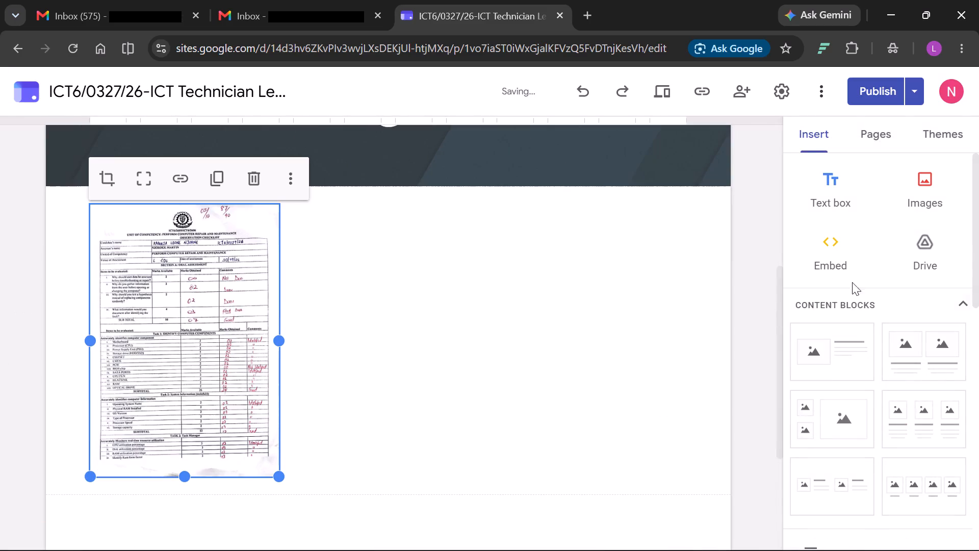
Insert cat1 repair_02 from Google Drive as the second page of the repair checklist.
{"action": "left_click", "coordinate": [916, 254]}
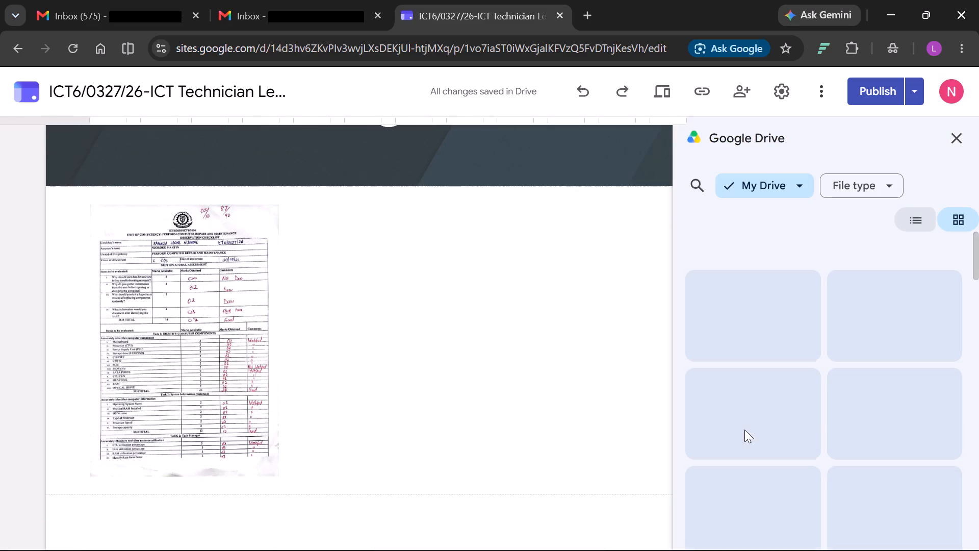
{"action": "scroll", "coordinate": [809, 394], "scroll_direction": "down", "scroll_amount": 2}
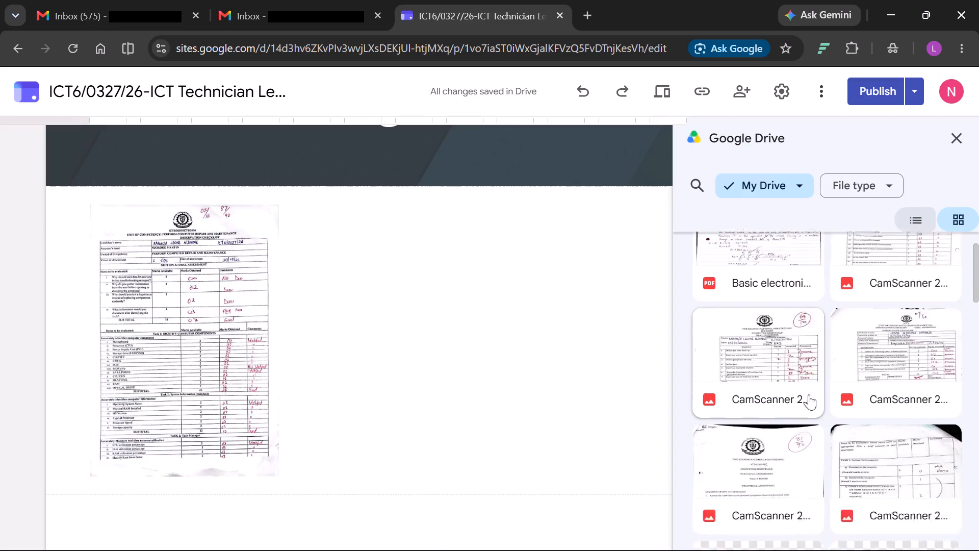
{"action": "scroll", "coordinate": [809, 394], "scroll_direction": "down", "scroll_amount": 8}
{"action": "left_click", "coordinate": [788, 431]}
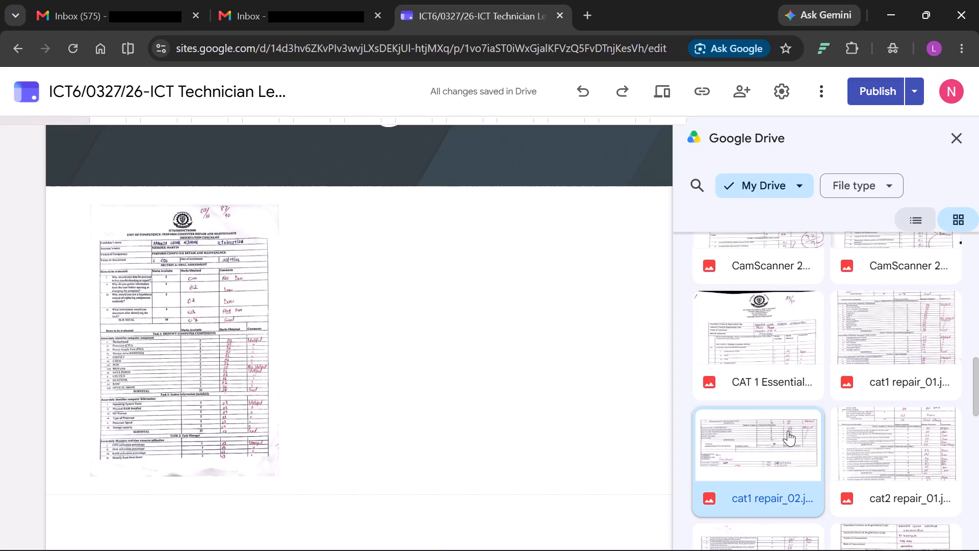
{"action": "left_click", "coordinate": [919, 517]}
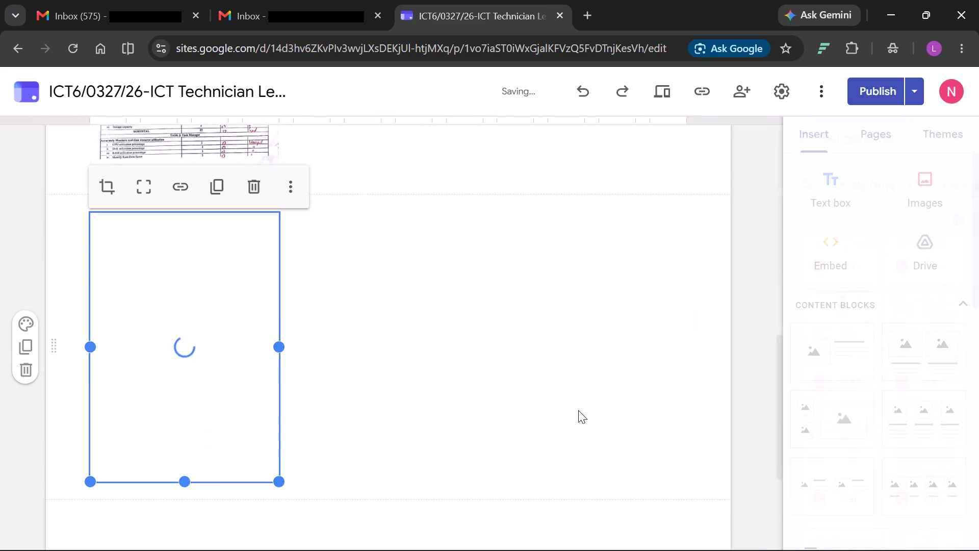
Move the cat1 repair_02 scan up beside the first checklist page, aligned with its top edge.
{"action": "left_click_drag", "start_coordinate": [256, 308], "coordinate": [469, 147]}
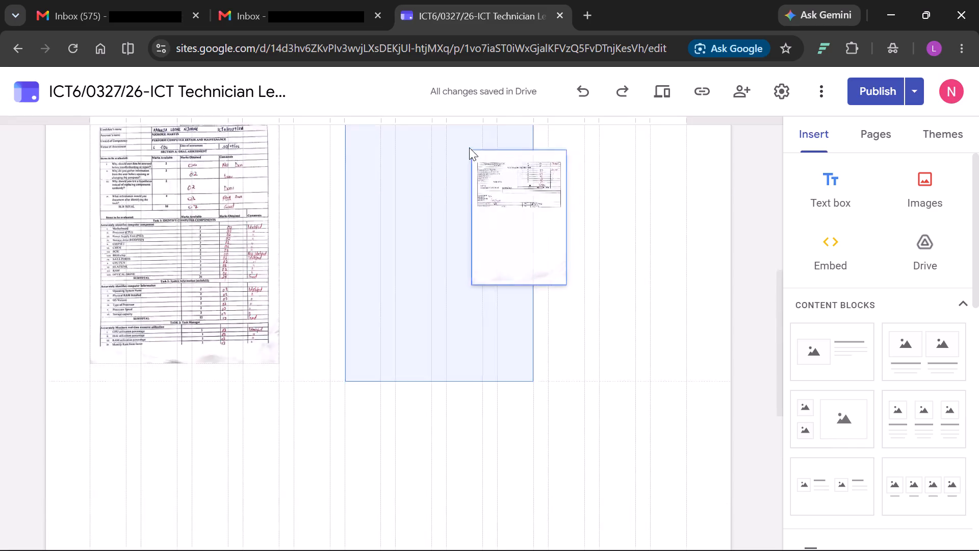
{"action": "left_click_drag", "start_coordinate": [469, 147], "coordinate": [513, 445]}
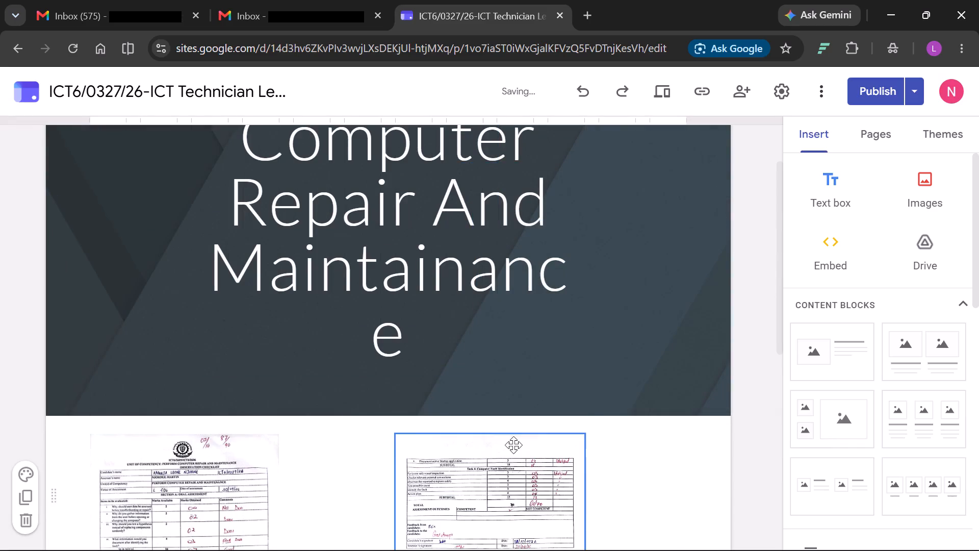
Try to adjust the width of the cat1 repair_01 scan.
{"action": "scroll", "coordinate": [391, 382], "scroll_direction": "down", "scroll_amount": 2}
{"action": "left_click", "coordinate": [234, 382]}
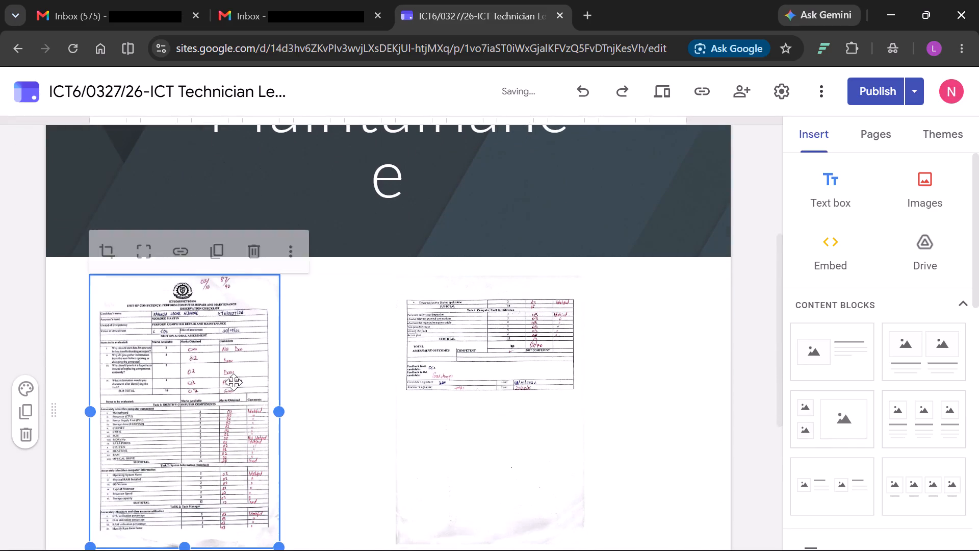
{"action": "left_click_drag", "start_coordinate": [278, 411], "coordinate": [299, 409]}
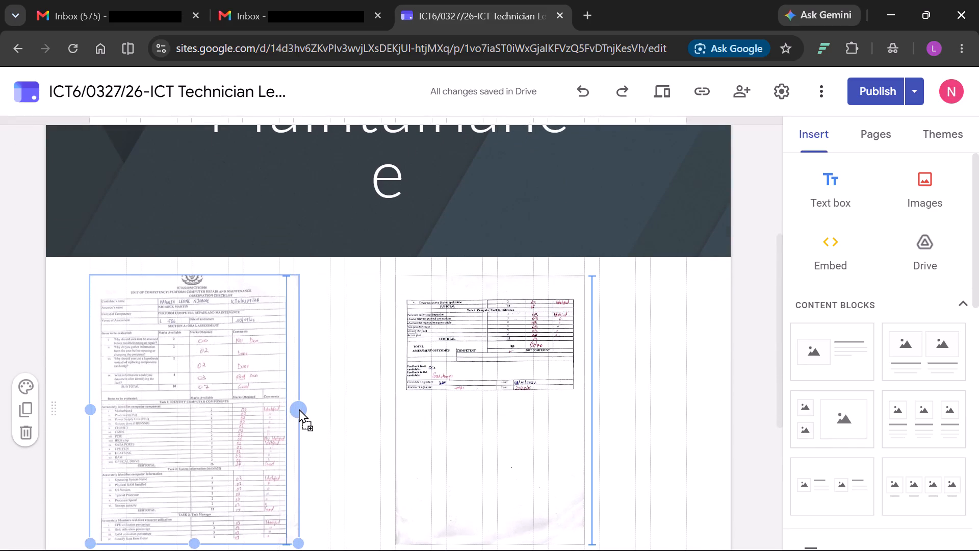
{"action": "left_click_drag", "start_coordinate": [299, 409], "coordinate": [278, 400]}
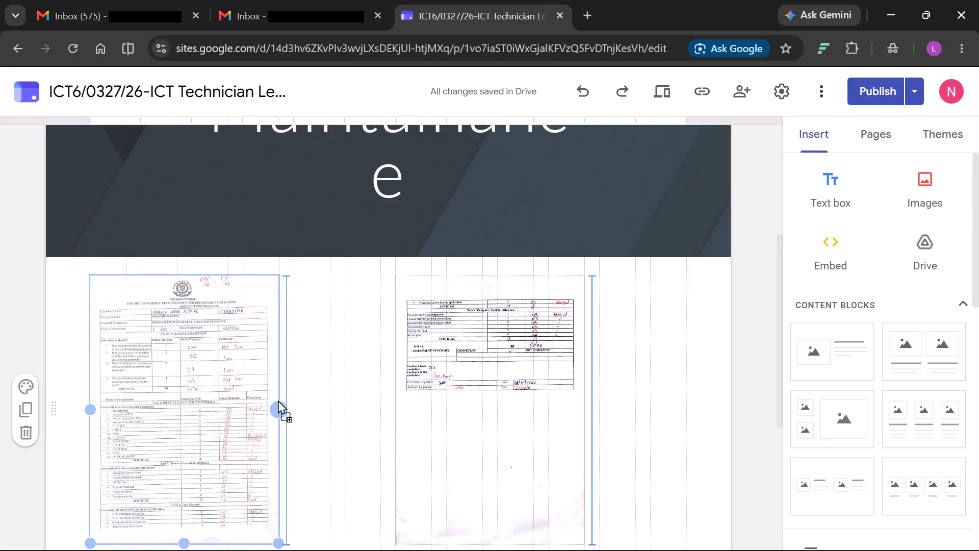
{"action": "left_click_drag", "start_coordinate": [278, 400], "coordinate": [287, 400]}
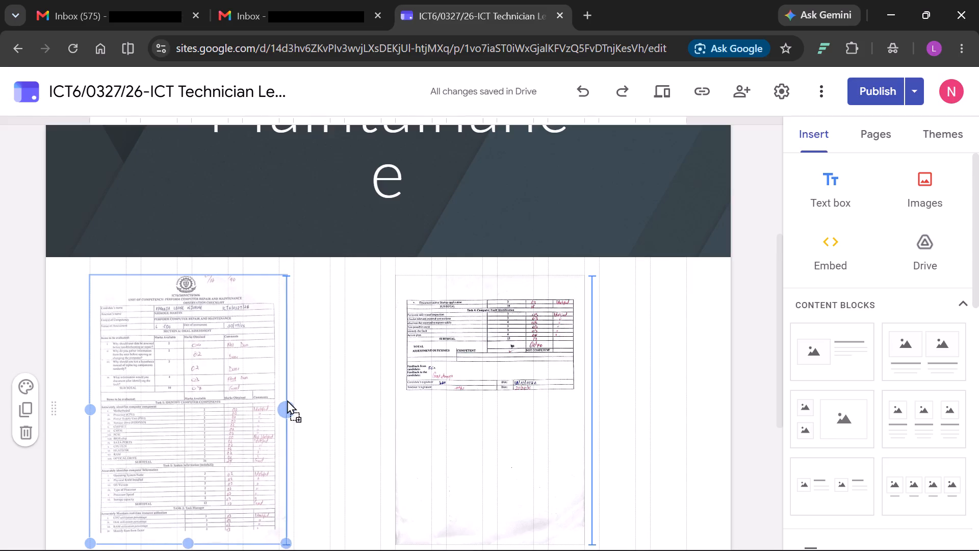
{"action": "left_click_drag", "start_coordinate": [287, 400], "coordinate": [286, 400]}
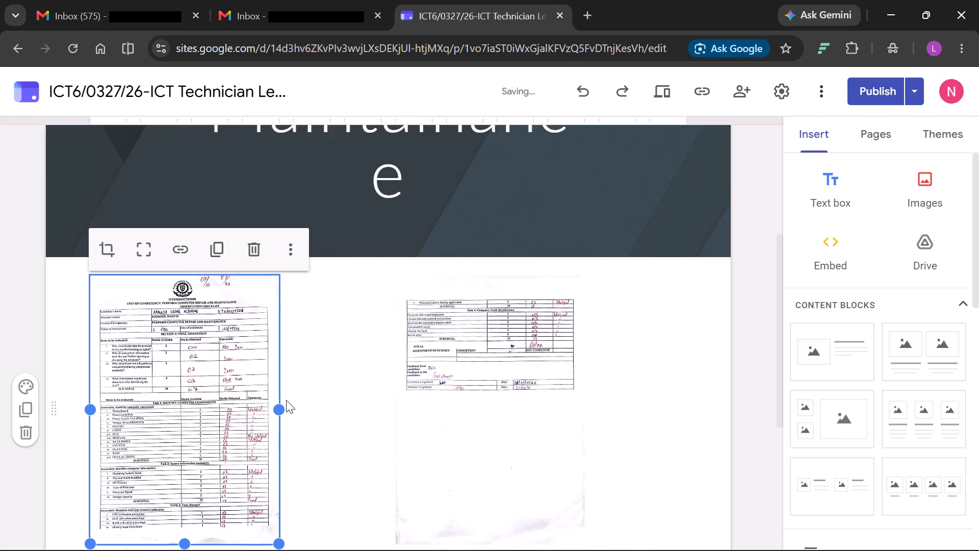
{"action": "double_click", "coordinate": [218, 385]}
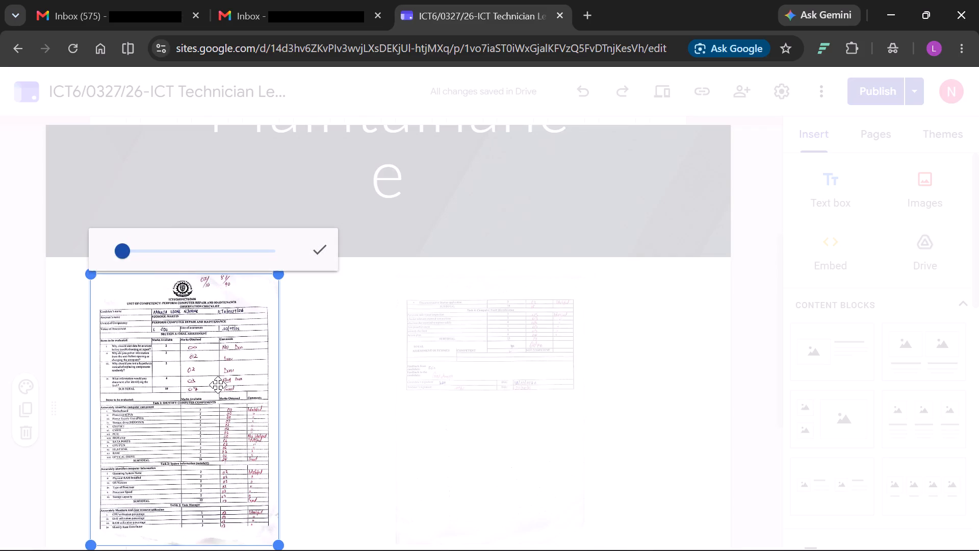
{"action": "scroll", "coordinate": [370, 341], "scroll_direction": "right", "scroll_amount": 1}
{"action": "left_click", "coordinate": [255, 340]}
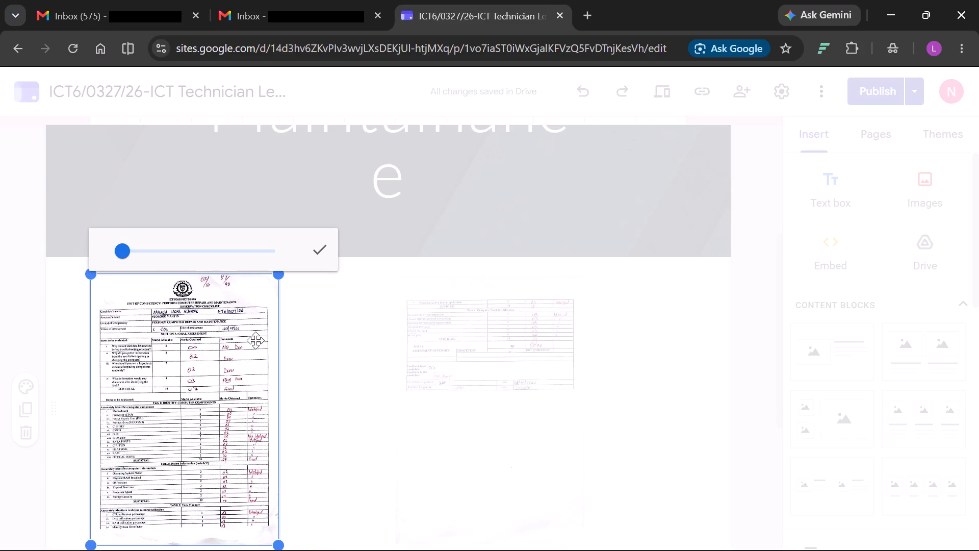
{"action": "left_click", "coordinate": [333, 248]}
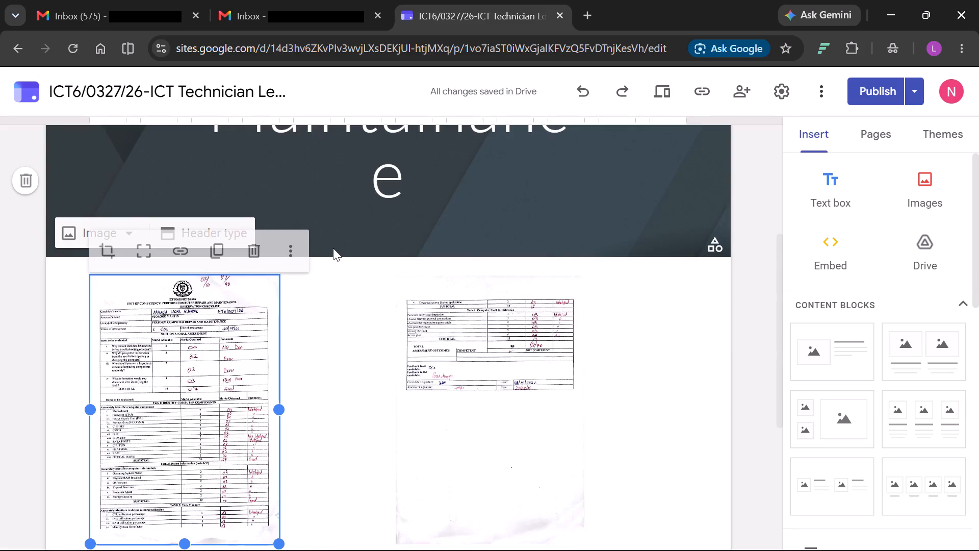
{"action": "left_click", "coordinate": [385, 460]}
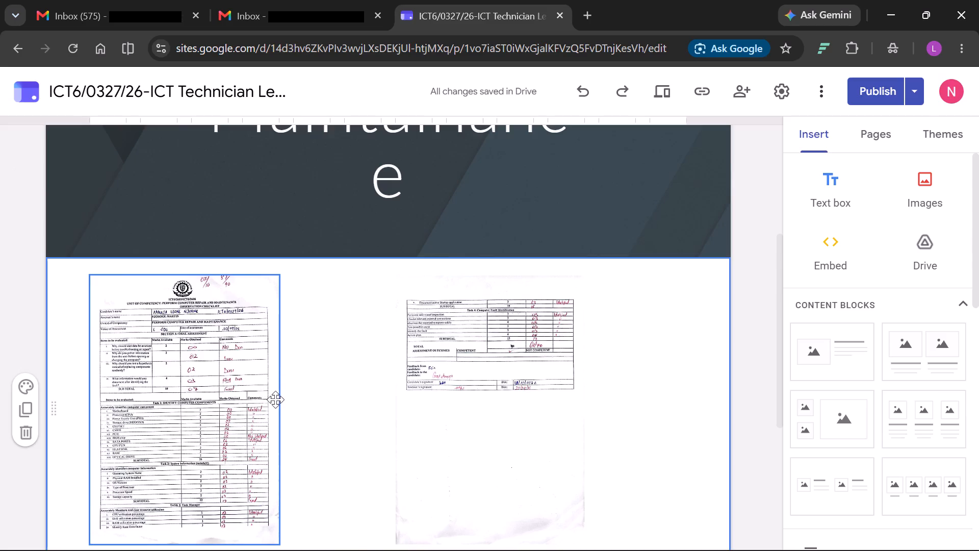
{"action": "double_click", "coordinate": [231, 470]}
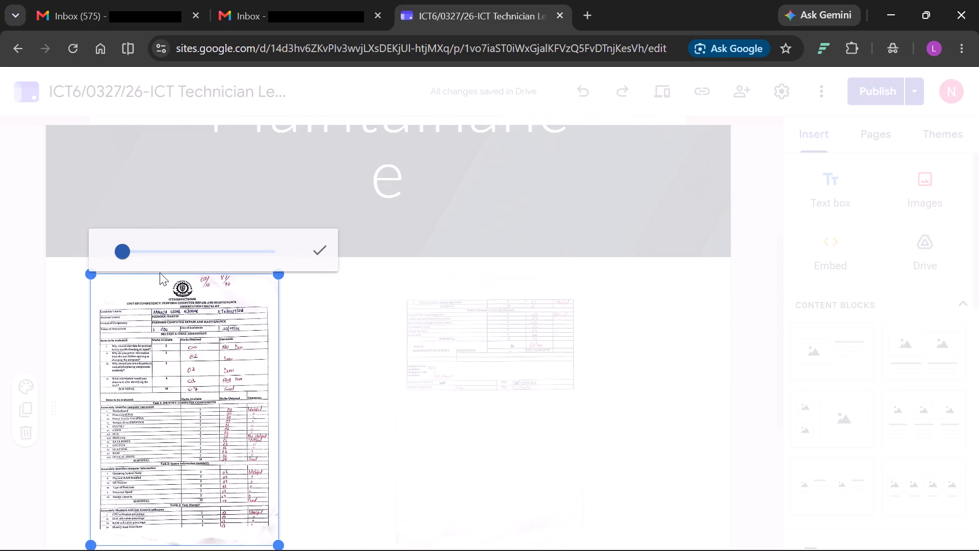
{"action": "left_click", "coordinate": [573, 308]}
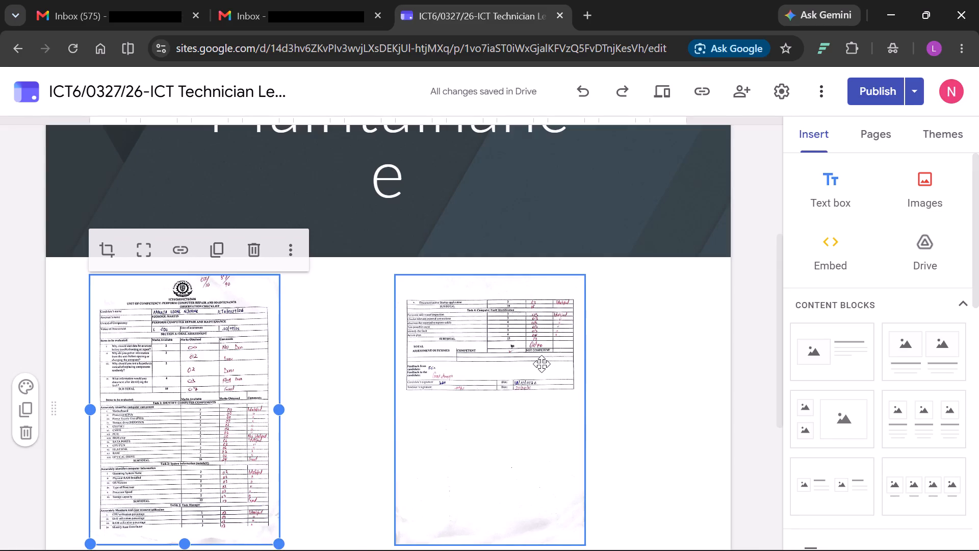
Open the cat1 repair_02 scan for cropping.
{"action": "triple_click", "coordinate": [560, 388]}
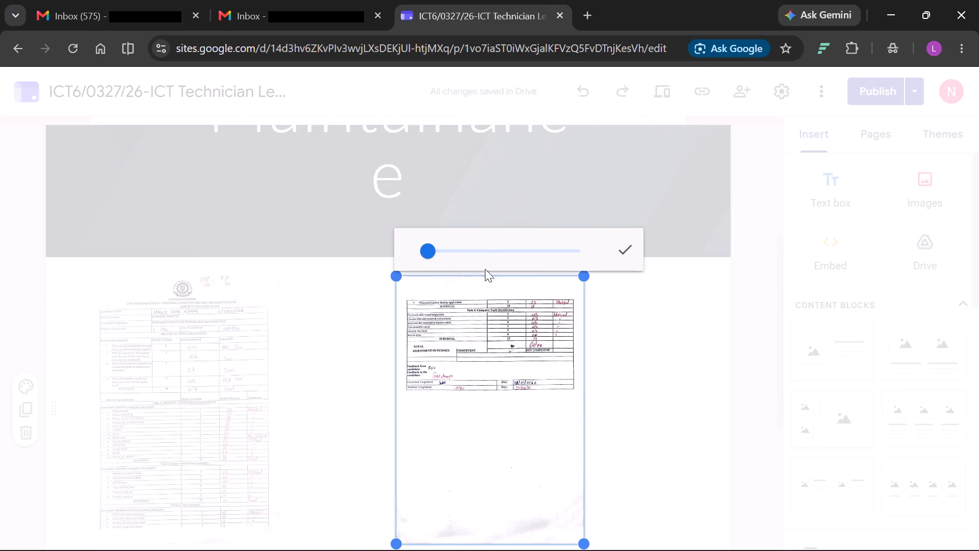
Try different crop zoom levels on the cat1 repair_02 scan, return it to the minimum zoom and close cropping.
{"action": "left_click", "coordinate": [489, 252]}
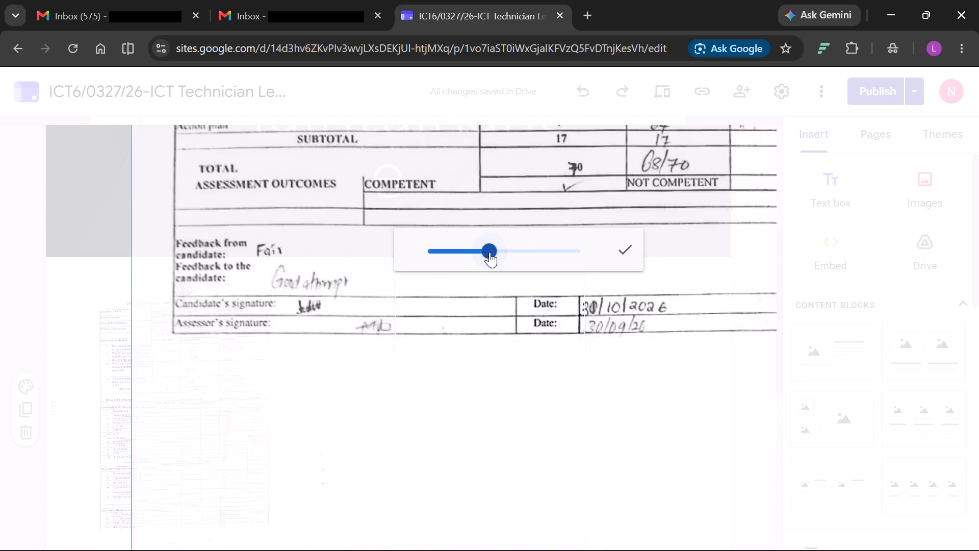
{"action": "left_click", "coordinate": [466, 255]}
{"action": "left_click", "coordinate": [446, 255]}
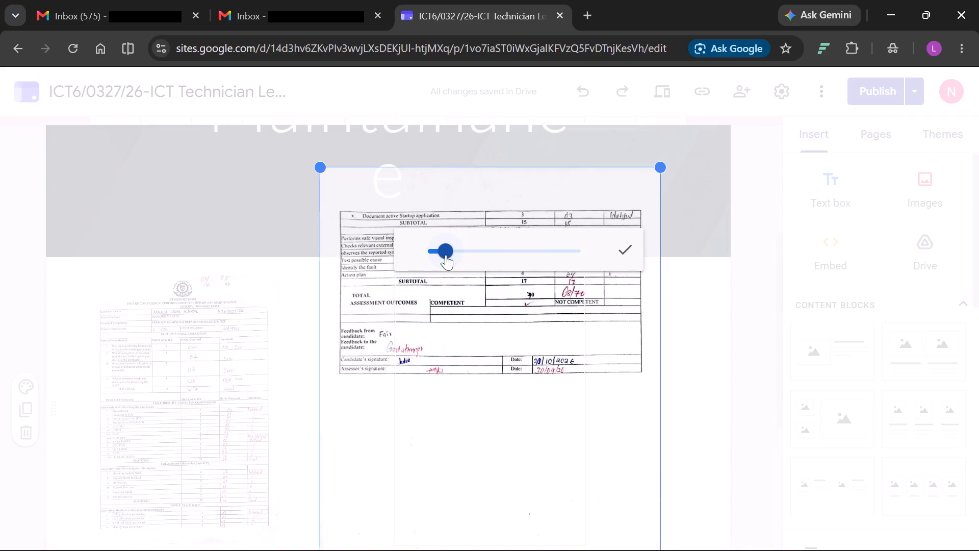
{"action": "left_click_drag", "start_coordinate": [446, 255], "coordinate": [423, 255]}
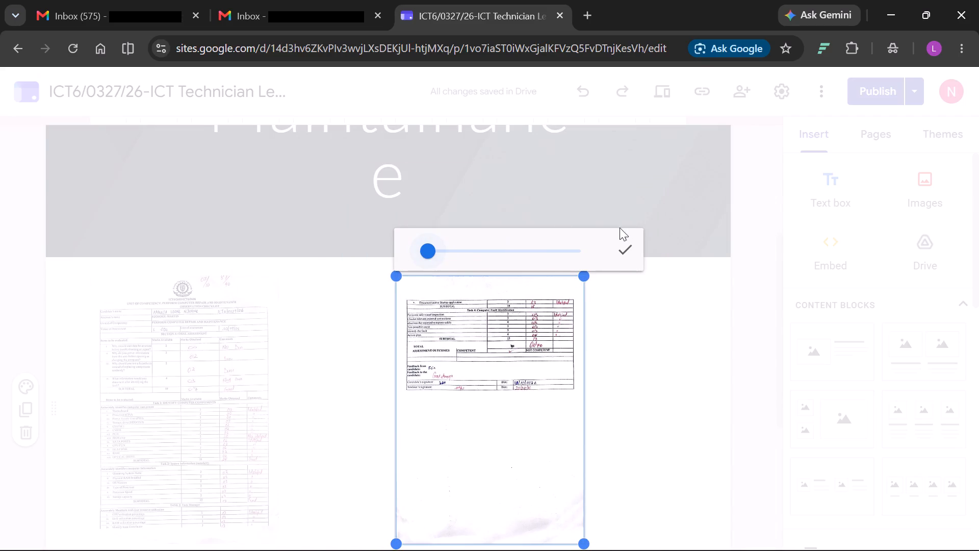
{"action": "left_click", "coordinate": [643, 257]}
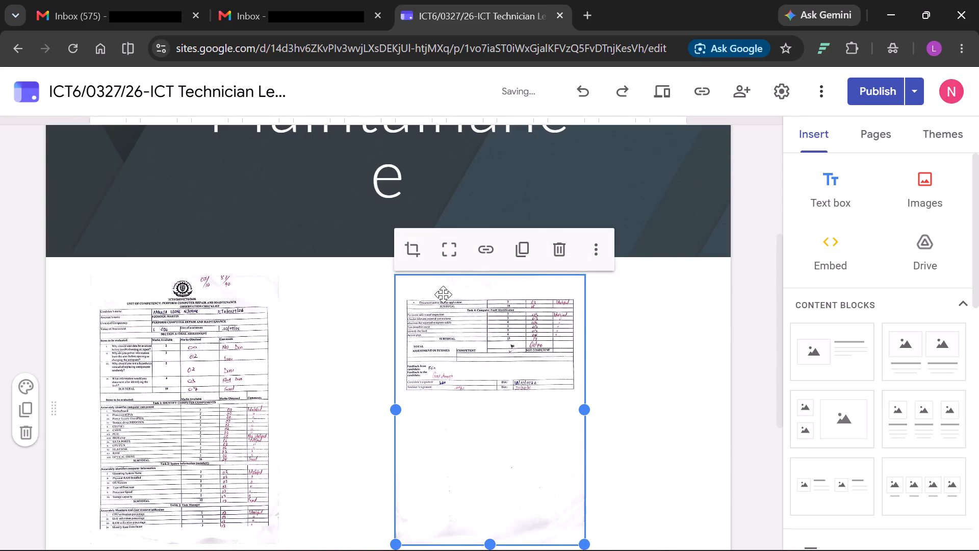
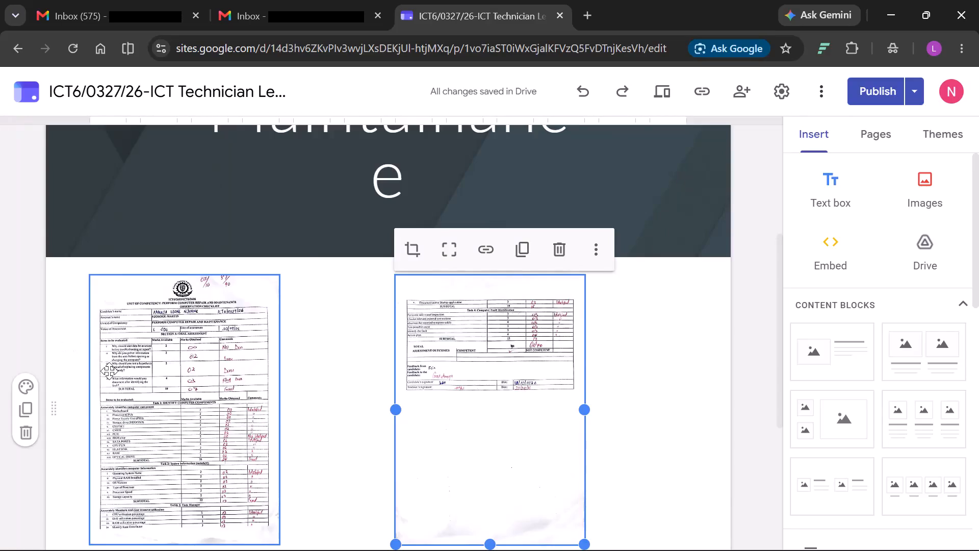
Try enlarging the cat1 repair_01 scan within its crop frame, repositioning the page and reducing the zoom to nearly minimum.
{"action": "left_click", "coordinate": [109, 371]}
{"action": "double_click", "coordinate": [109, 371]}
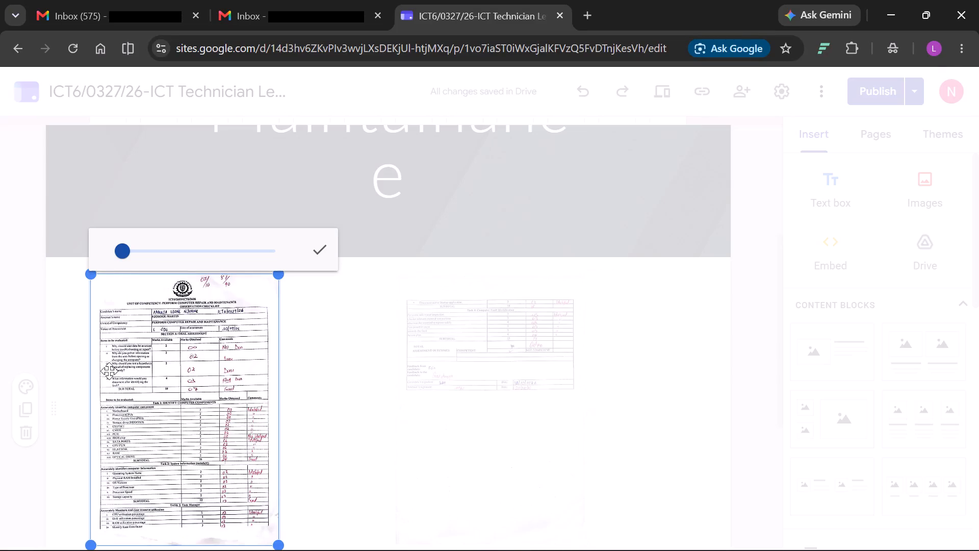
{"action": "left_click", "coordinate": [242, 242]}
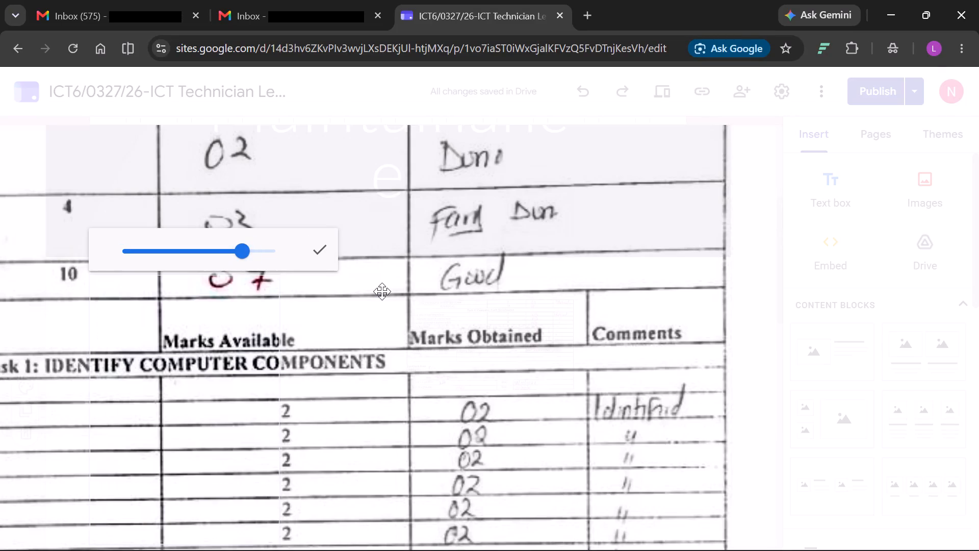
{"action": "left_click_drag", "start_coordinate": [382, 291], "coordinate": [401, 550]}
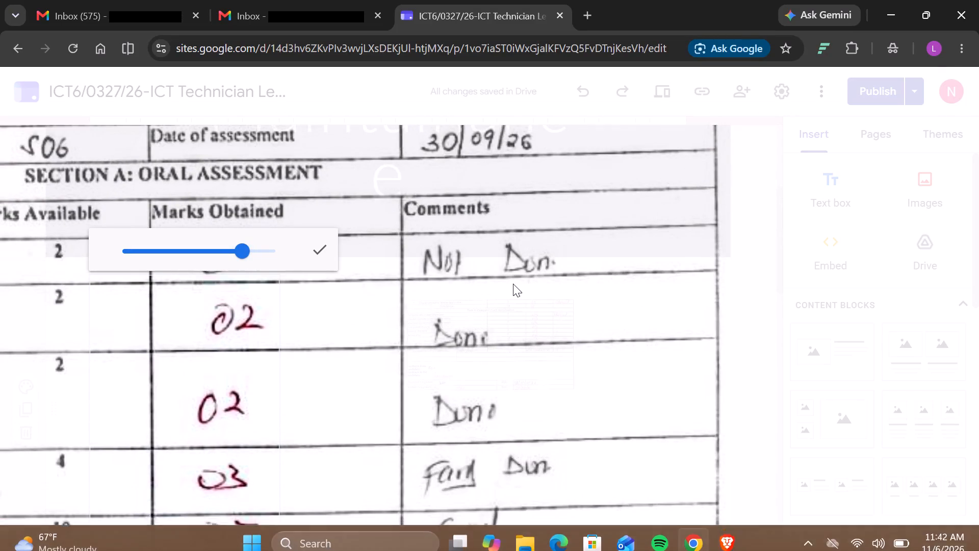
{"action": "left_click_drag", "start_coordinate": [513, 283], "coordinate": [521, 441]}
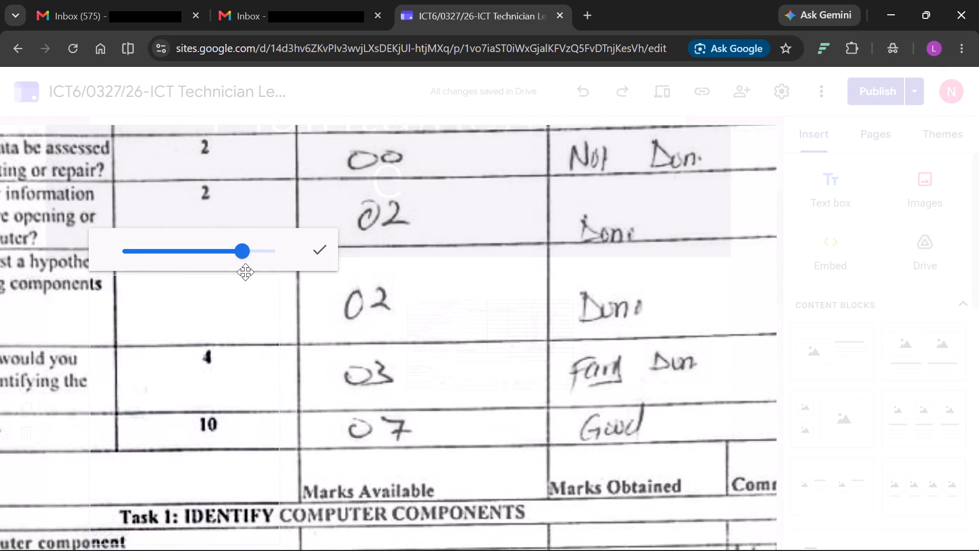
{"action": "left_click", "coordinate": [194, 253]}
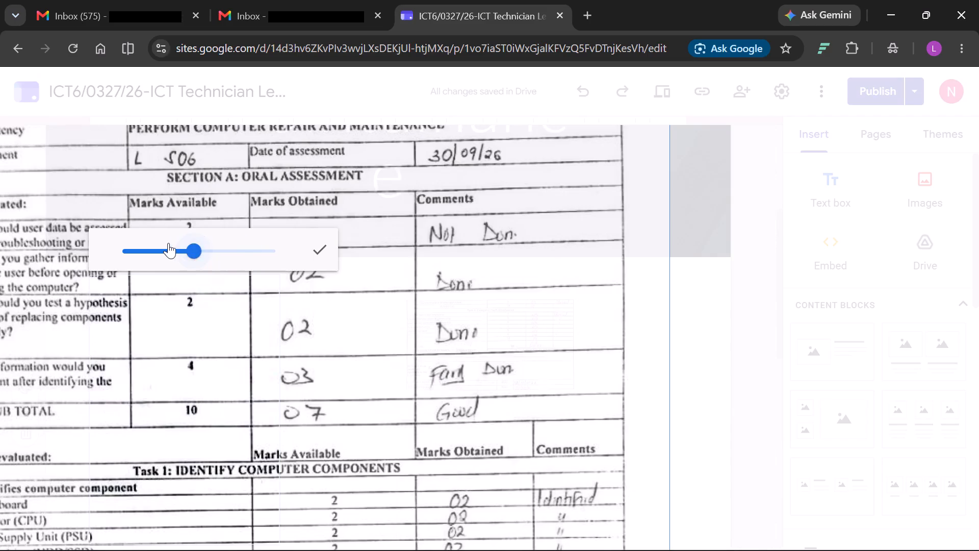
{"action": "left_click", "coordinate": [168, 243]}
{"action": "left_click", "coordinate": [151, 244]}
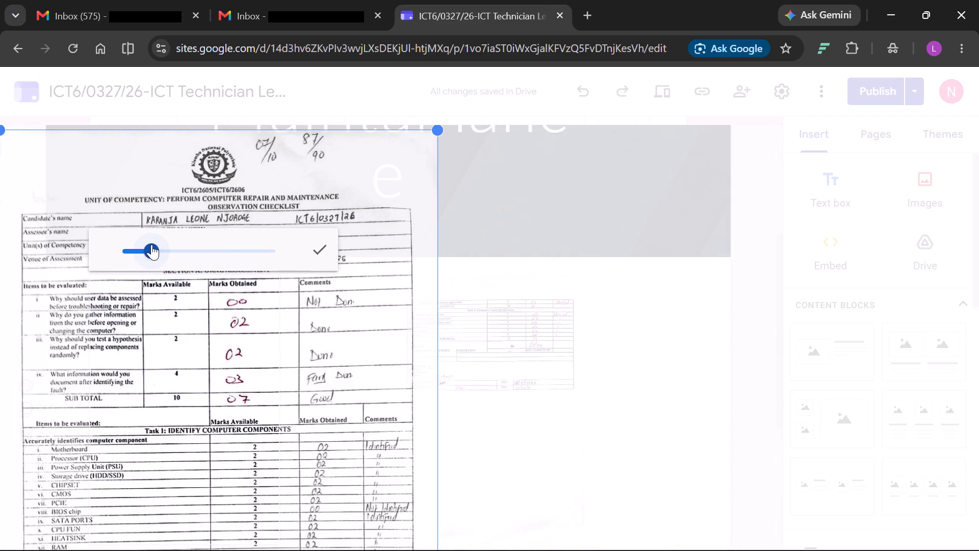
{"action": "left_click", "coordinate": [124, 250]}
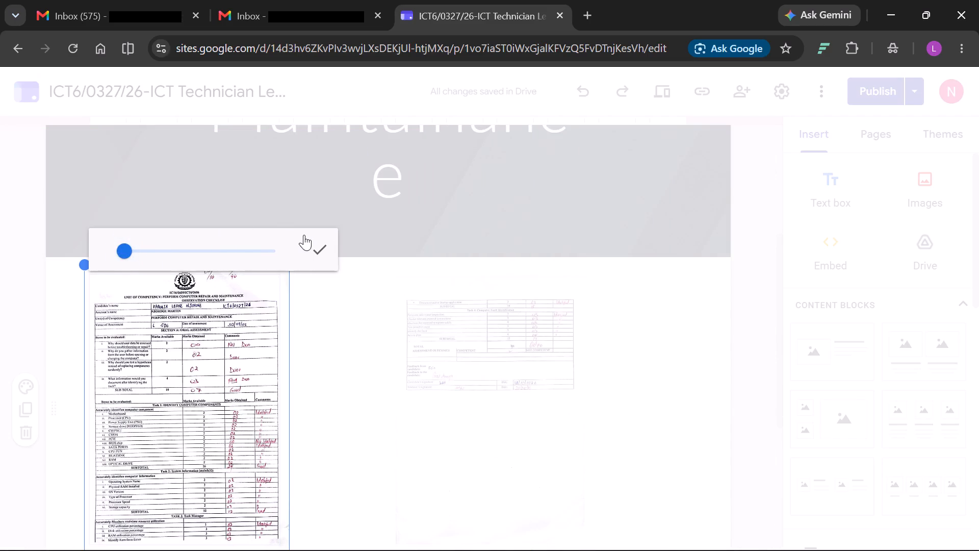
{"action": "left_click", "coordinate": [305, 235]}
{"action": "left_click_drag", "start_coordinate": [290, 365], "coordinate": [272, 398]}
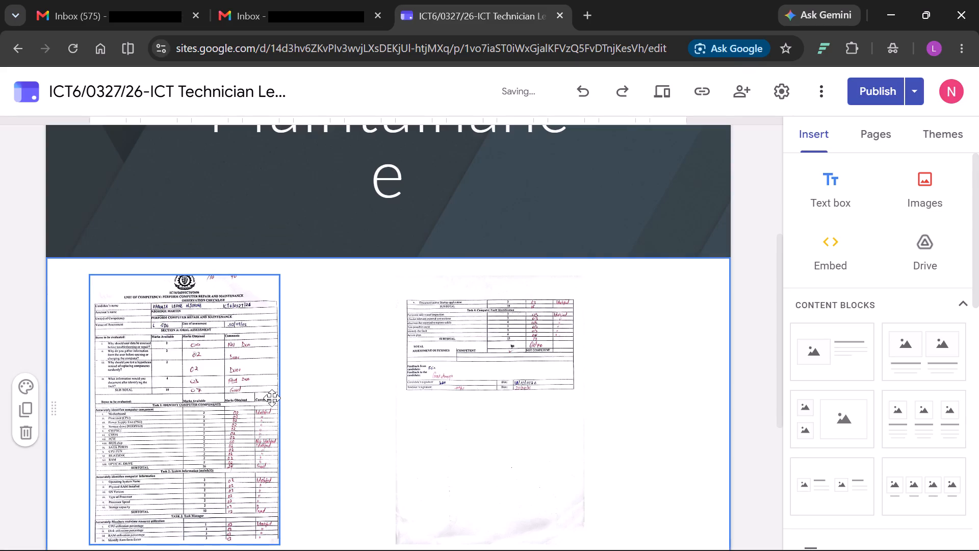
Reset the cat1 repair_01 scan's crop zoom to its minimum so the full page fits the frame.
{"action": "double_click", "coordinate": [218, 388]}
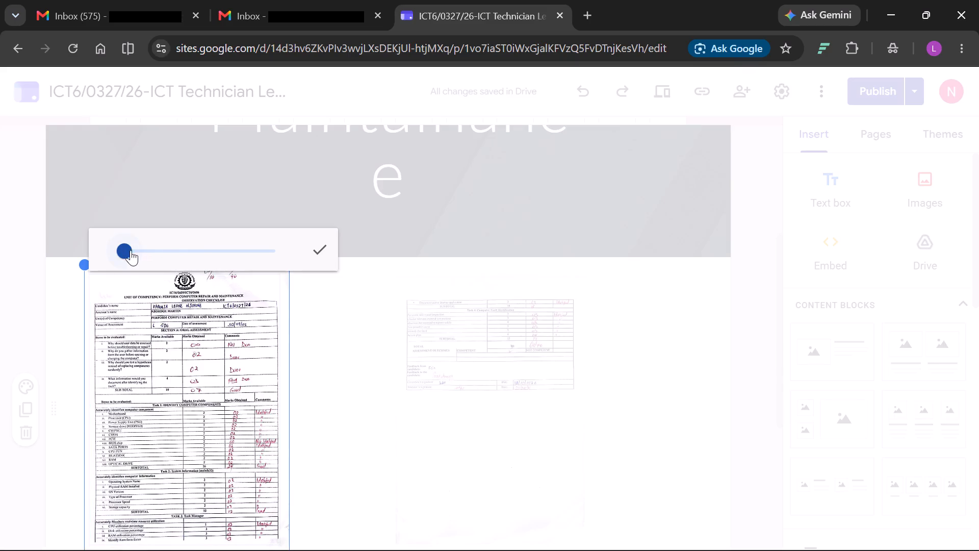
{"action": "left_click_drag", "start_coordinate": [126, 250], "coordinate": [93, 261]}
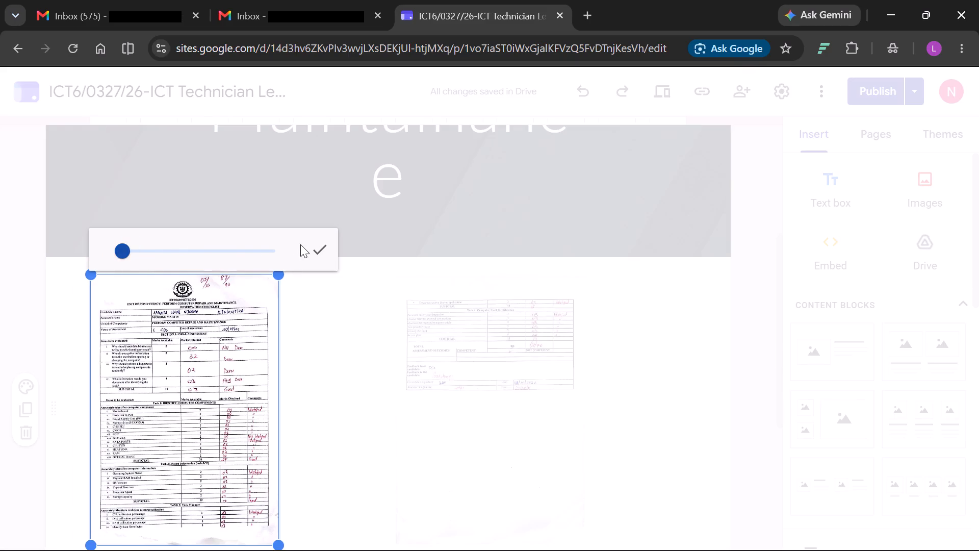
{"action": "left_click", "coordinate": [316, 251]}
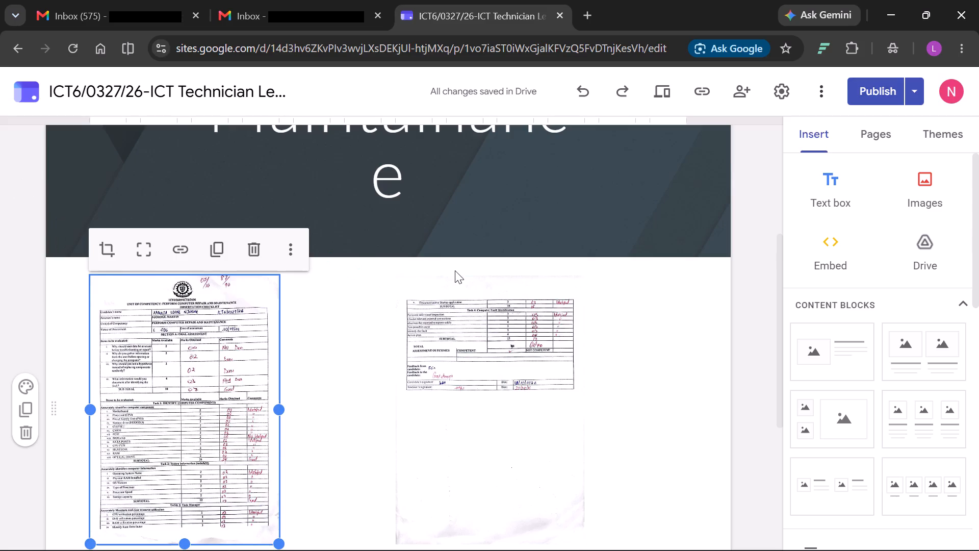
Insert the cat2 repair_01 scan from Google Drive as a new section below the cat1 repair pages.
{"action": "scroll", "coordinate": [645, 363], "scroll_direction": "down", "scroll_amount": 2}
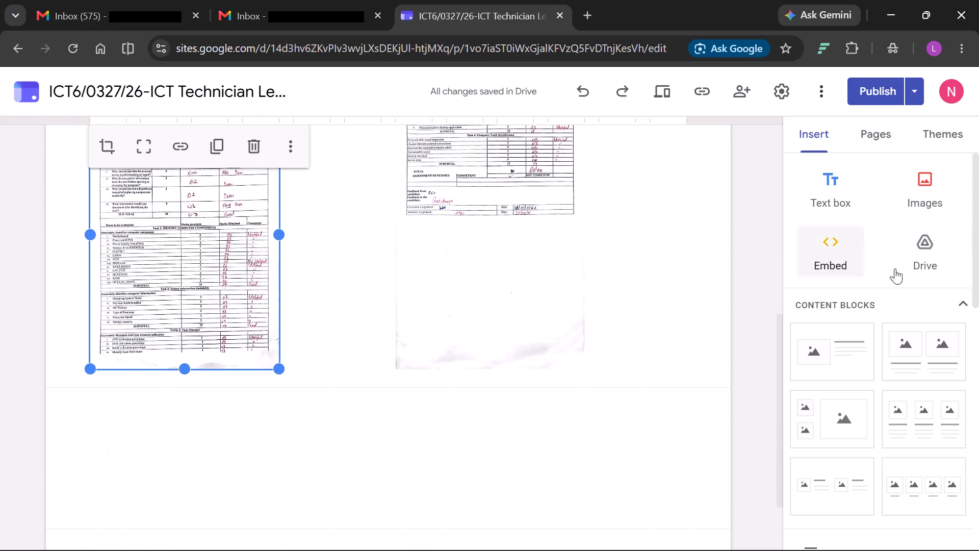
{"action": "left_click", "coordinate": [940, 267]}
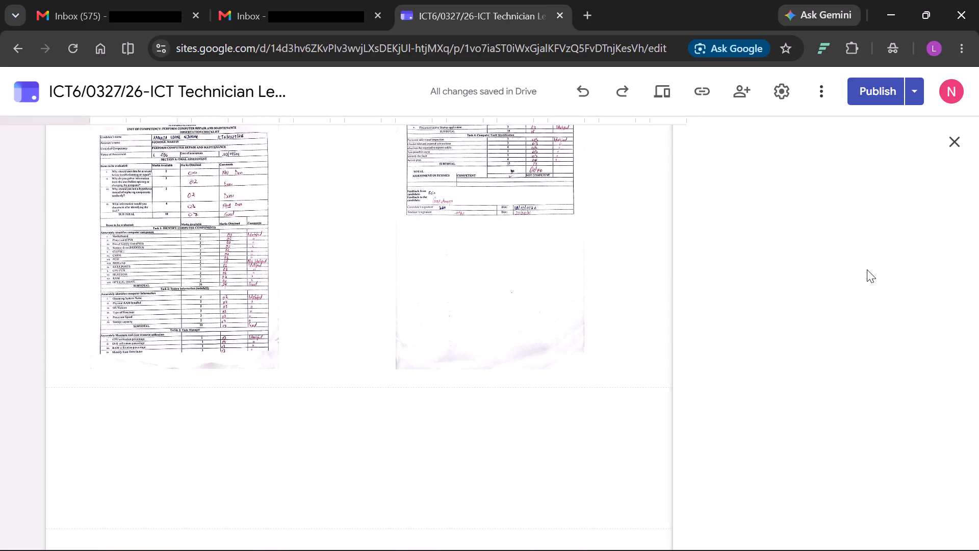
{"action": "scroll", "coordinate": [799, 275], "scroll_direction": "down", "scroll_amount": 1}
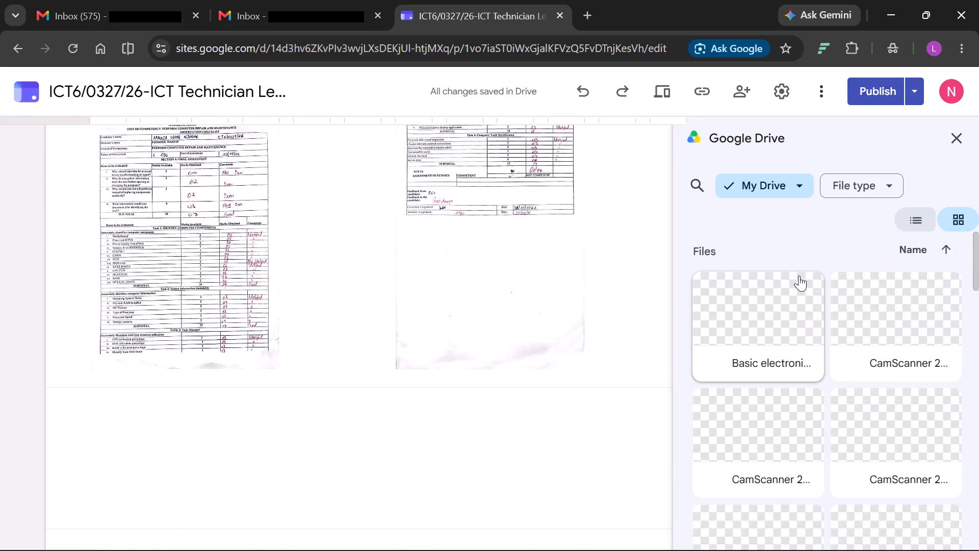
{"action": "scroll", "coordinate": [799, 275], "scroll_direction": "down", "scroll_amount": 4}
{"action": "scroll", "coordinate": [799, 275], "scroll_direction": "up", "scroll_amount": 1}
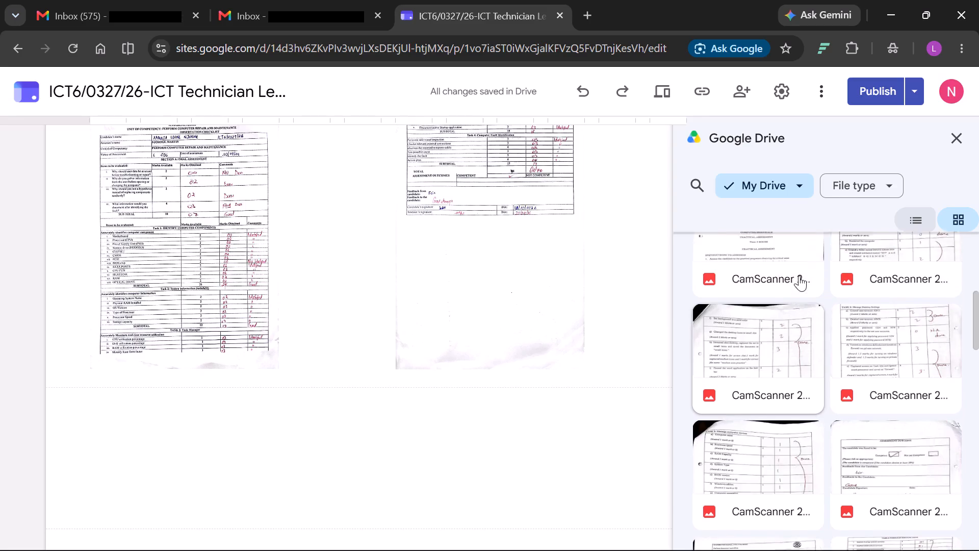
{"action": "scroll", "coordinate": [799, 275], "scroll_direction": "up", "scroll_amount": 6}
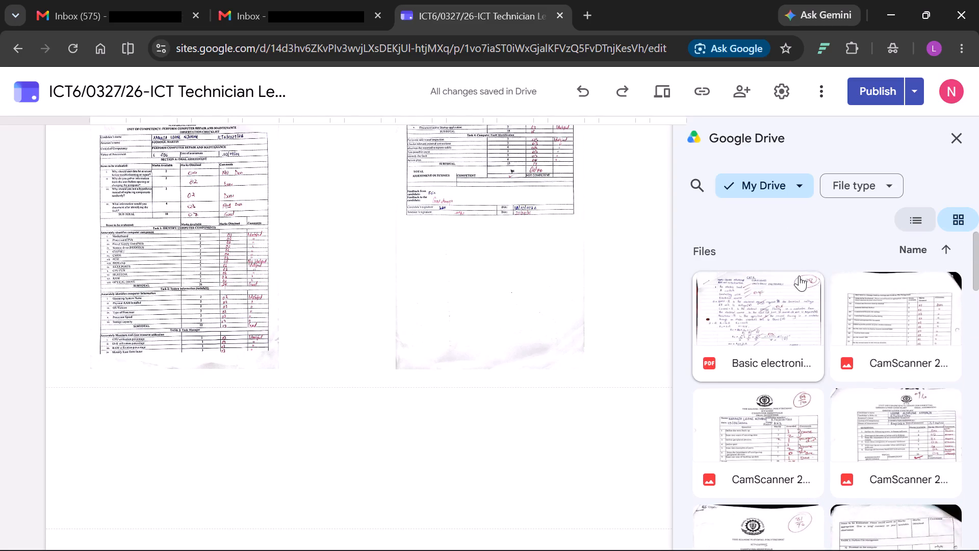
{"action": "scroll", "coordinate": [799, 275], "scroll_direction": "down", "scroll_amount": 7}
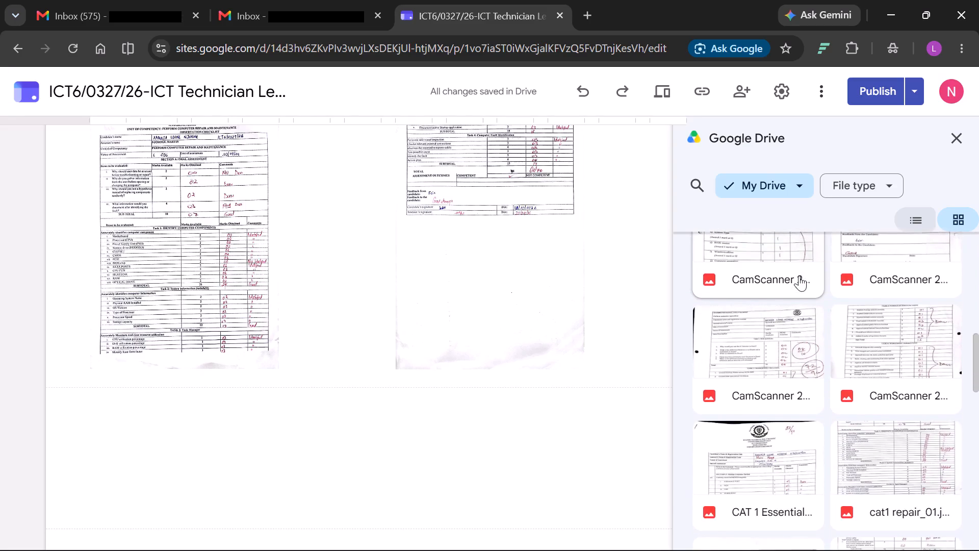
{"action": "scroll", "coordinate": [799, 275], "scroll_direction": "down", "scroll_amount": 4}
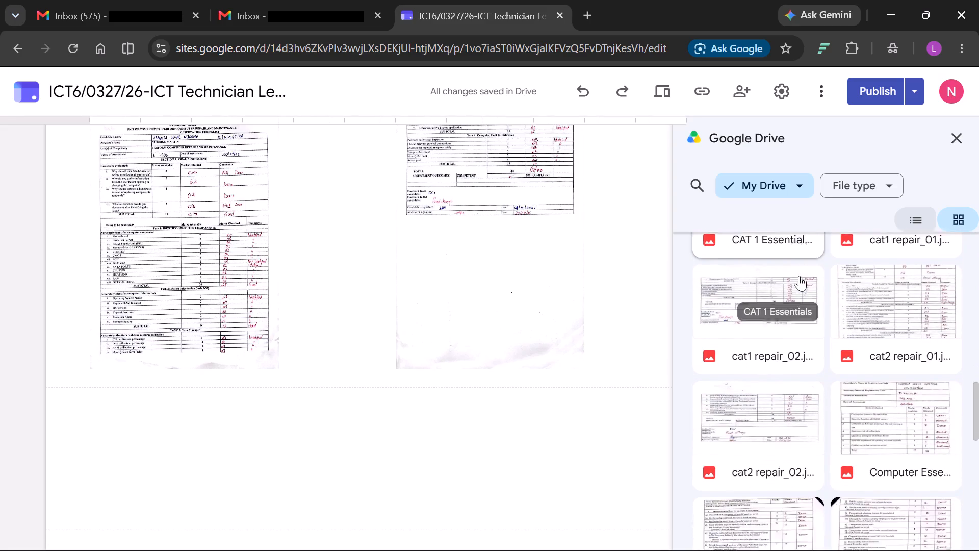
{"action": "scroll", "coordinate": [799, 275], "scroll_direction": "down", "scroll_amount": 1}
{"action": "left_click", "coordinate": [896, 304]}
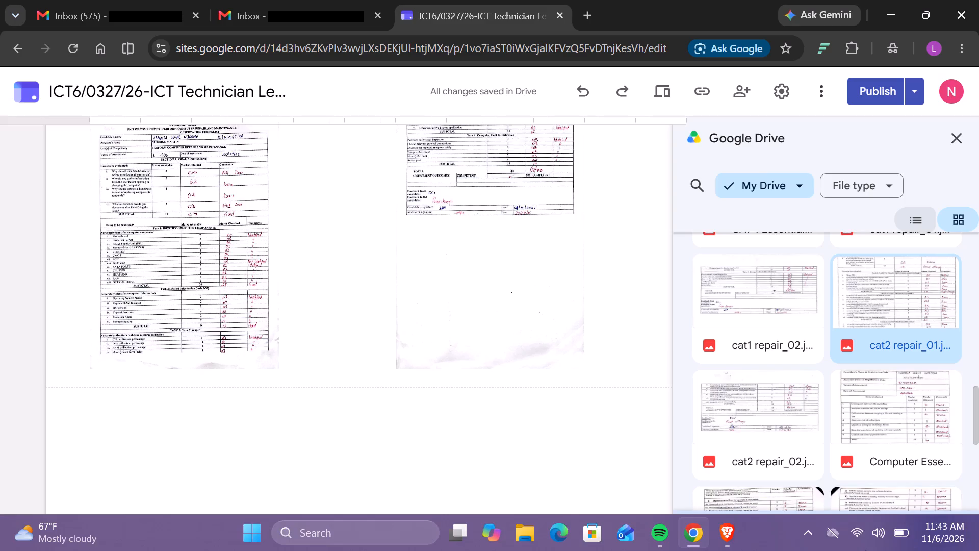
{"action": "left_click", "coordinate": [935, 537]}
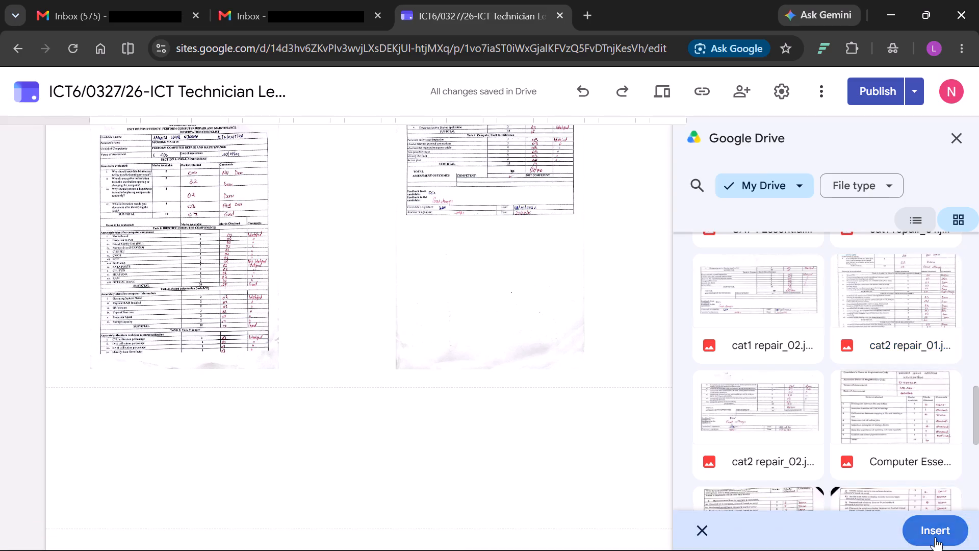
Insert the cat2 repair_02 scan from Google Drive as the second page of the CAT 2 repair checklist.
{"action": "left_click", "coordinate": [934, 256]}
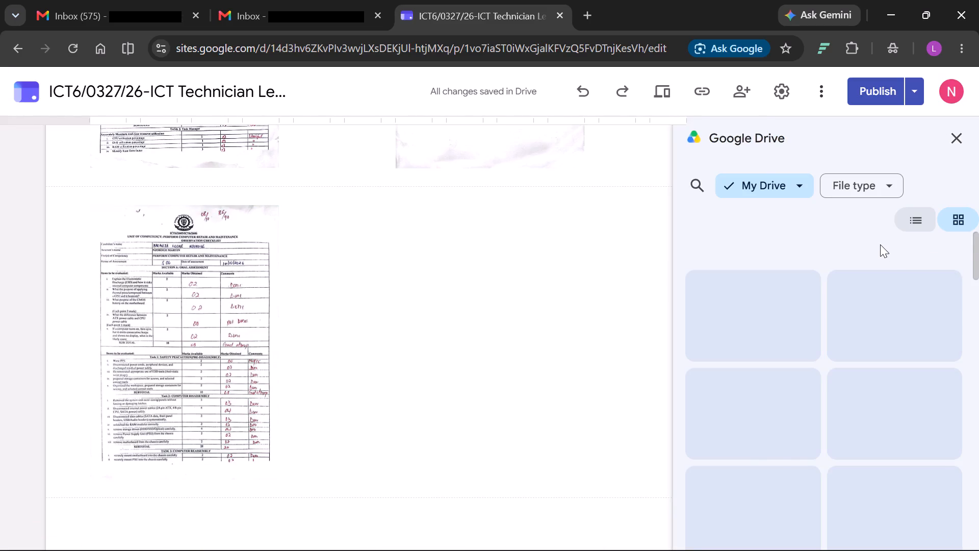
{"action": "scroll", "coordinate": [822, 318], "scroll_direction": "down", "scroll_amount": 5}
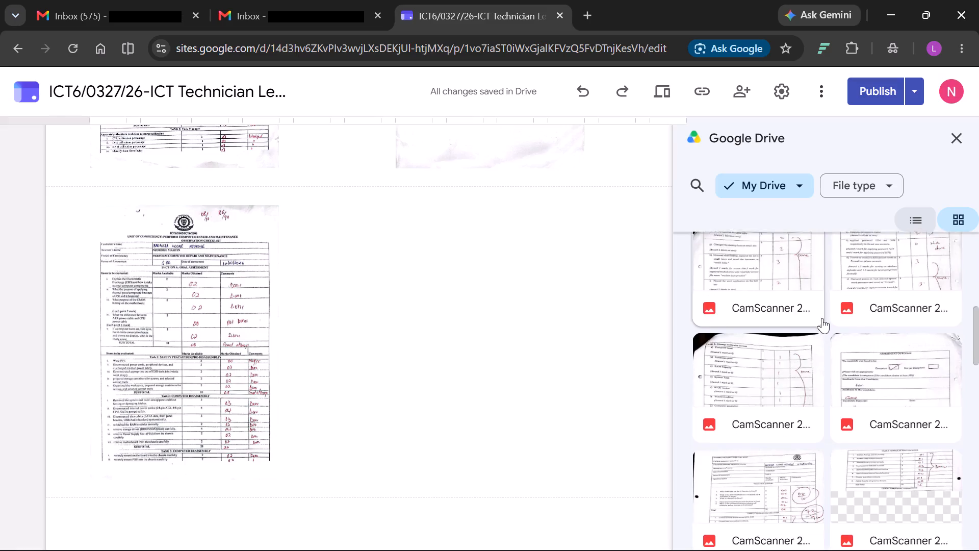
{"action": "scroll", "coordinate": [822, 318], "scroll_direction": "down", "scroll_amount": 4}
{"action": "left_click", "coordinate": [769, 400]}
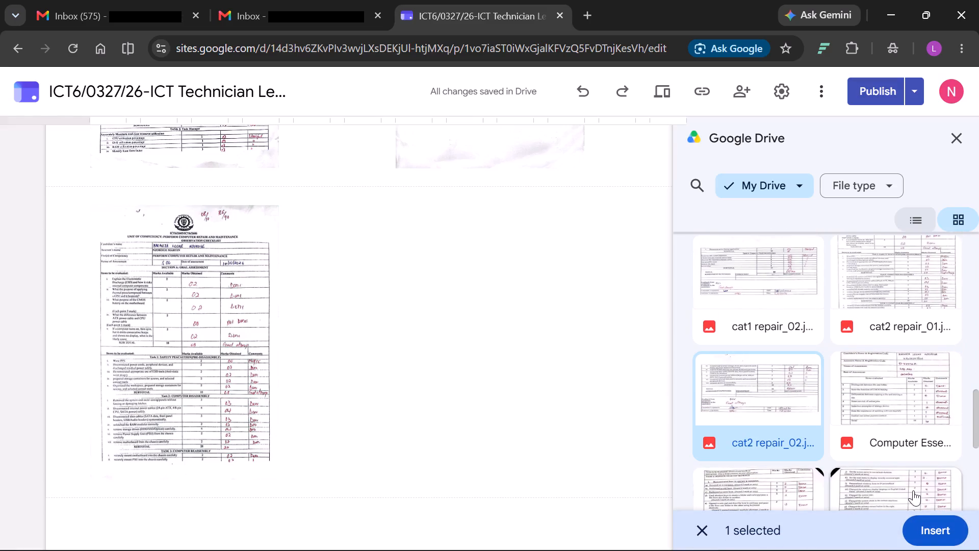
{"action": "left_click", "coordinate": [928, 530]}
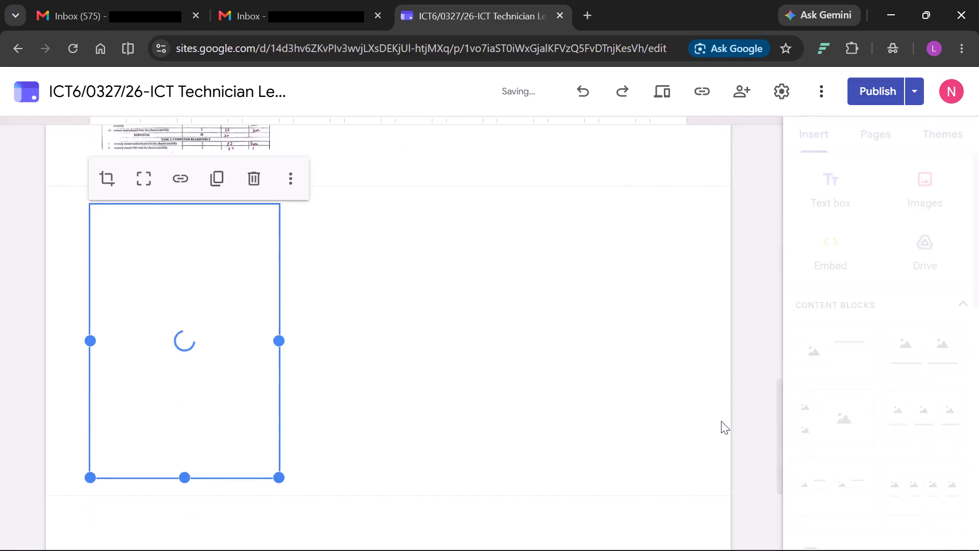
Move the cat2 repair_02 scan up beside cat2 repair_01, aligned in the column beneath the cat1 repair_02 scan.
{"action": "left_click_drag", "start_coordinate": [247, 298], "coordinate": [424, 112]}
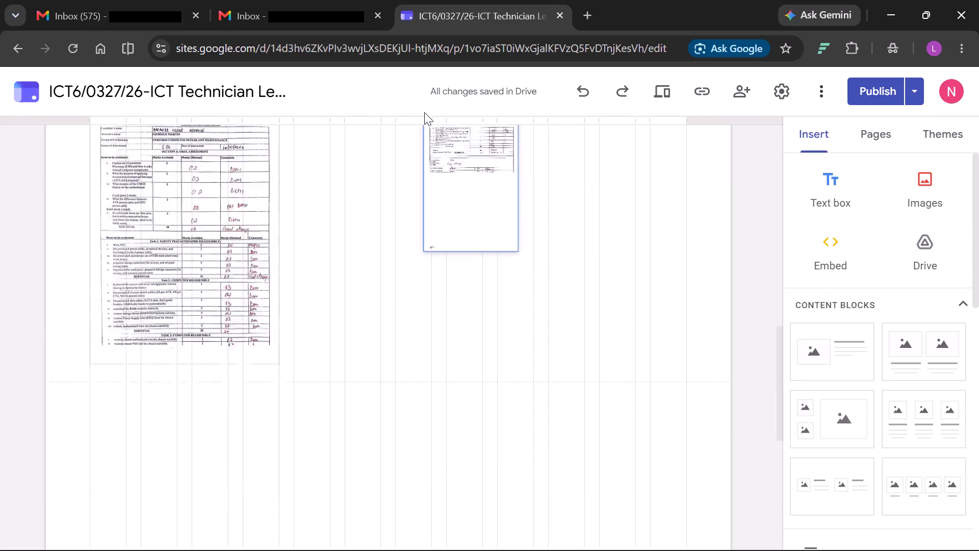
{"action": "left_click_drag", "start_coordinate": [424, 112], "coordinate": [440, 460]}
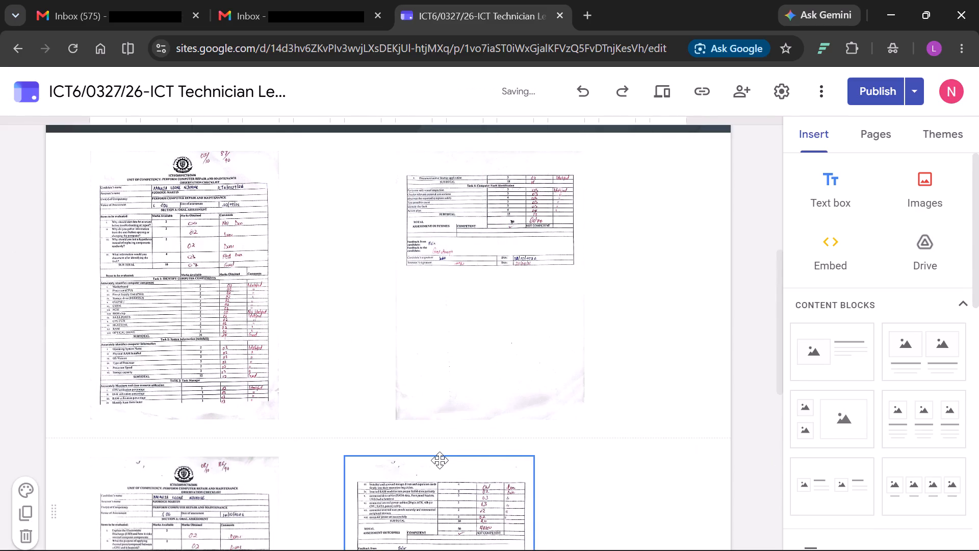
{"action": "left_click_drag", "start_coordinate": [428, 475], "coordinate": [512, 480]}
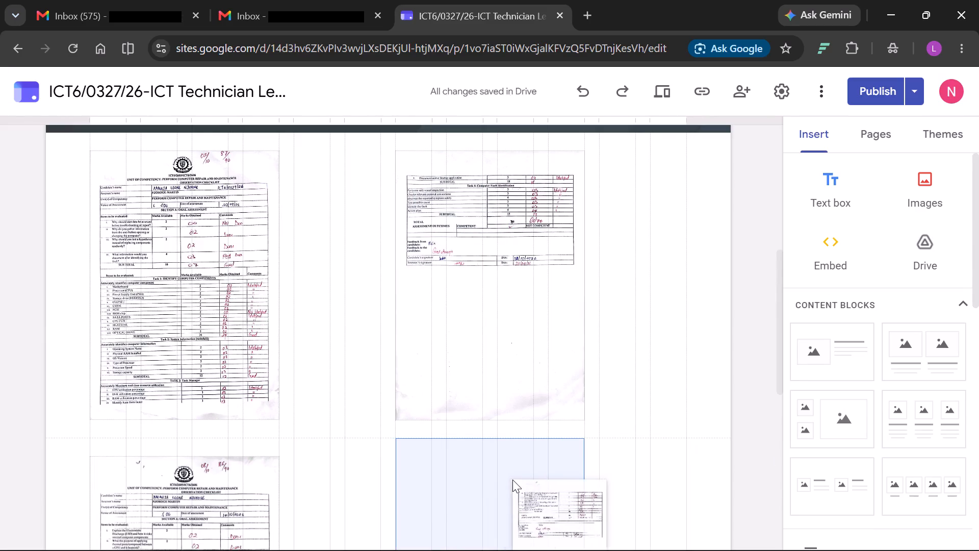
{"action": "left_click_drag", "start_coordinate": [512, 480], "coordinate": [511, 480]}
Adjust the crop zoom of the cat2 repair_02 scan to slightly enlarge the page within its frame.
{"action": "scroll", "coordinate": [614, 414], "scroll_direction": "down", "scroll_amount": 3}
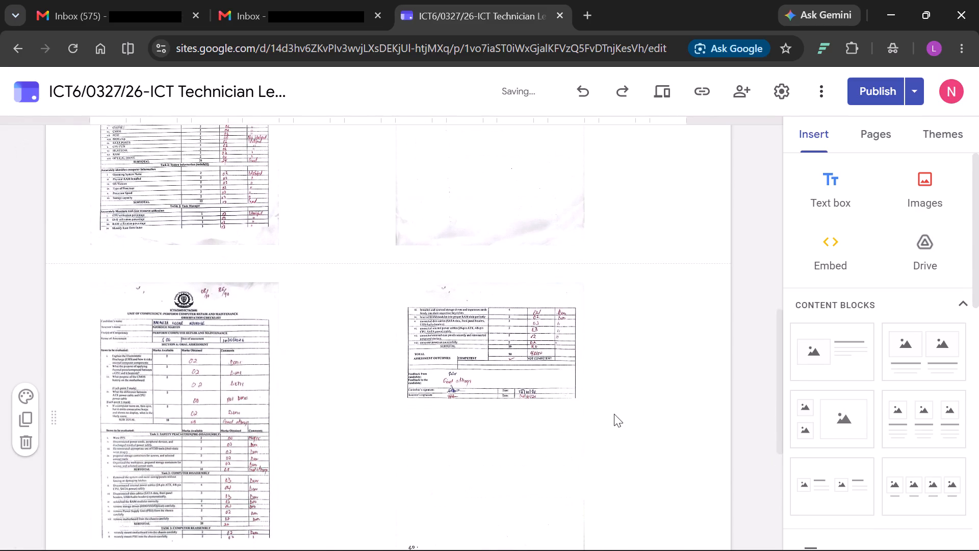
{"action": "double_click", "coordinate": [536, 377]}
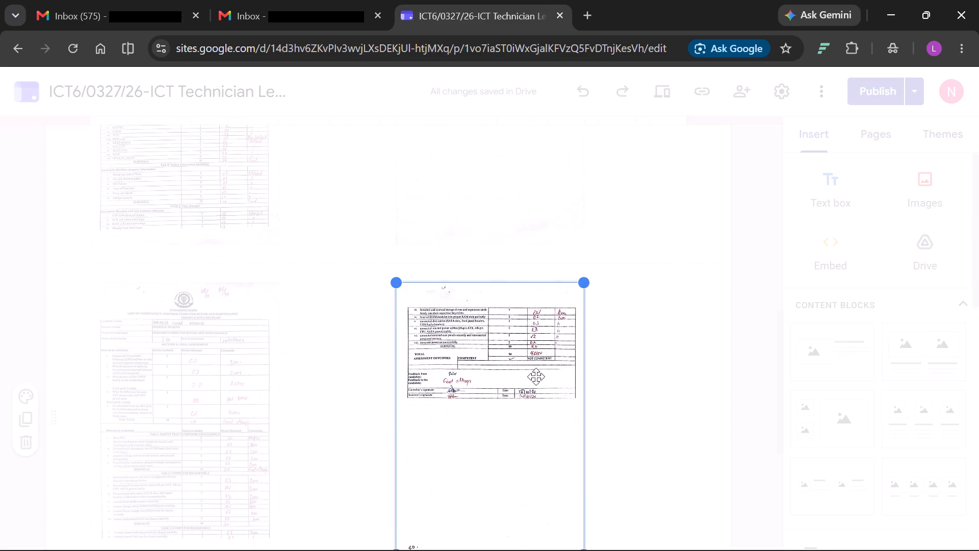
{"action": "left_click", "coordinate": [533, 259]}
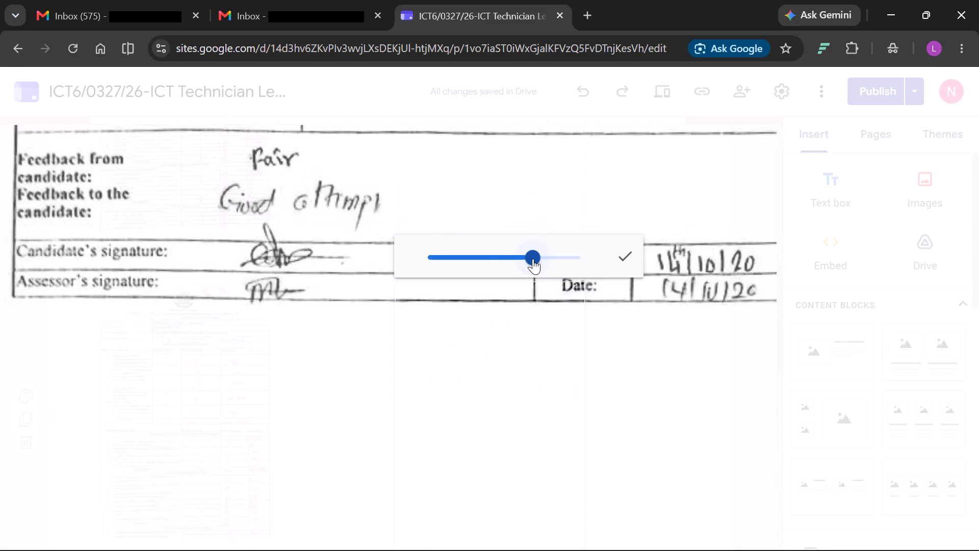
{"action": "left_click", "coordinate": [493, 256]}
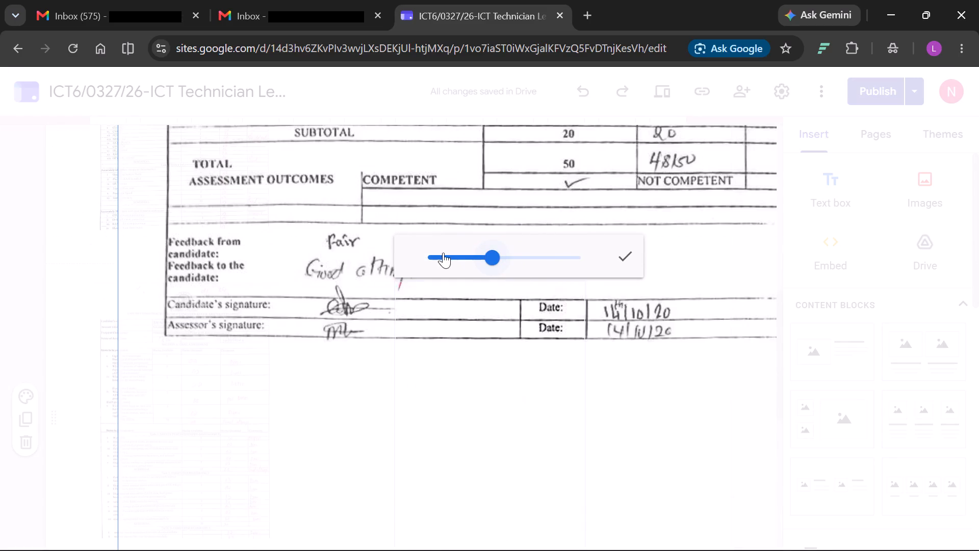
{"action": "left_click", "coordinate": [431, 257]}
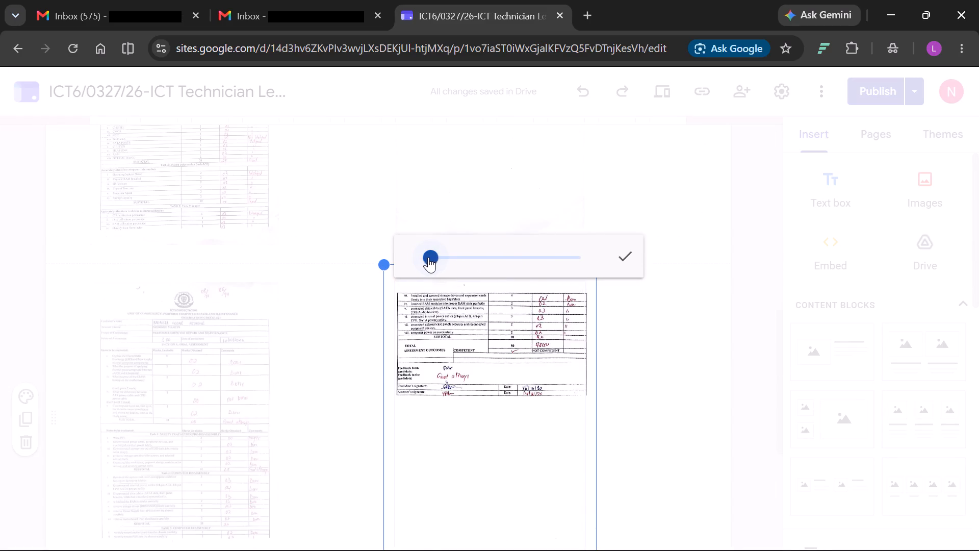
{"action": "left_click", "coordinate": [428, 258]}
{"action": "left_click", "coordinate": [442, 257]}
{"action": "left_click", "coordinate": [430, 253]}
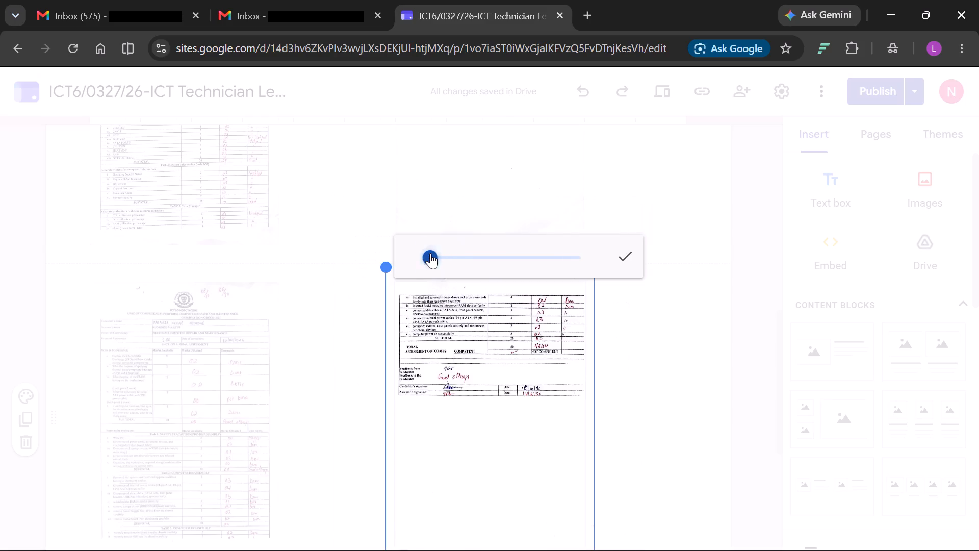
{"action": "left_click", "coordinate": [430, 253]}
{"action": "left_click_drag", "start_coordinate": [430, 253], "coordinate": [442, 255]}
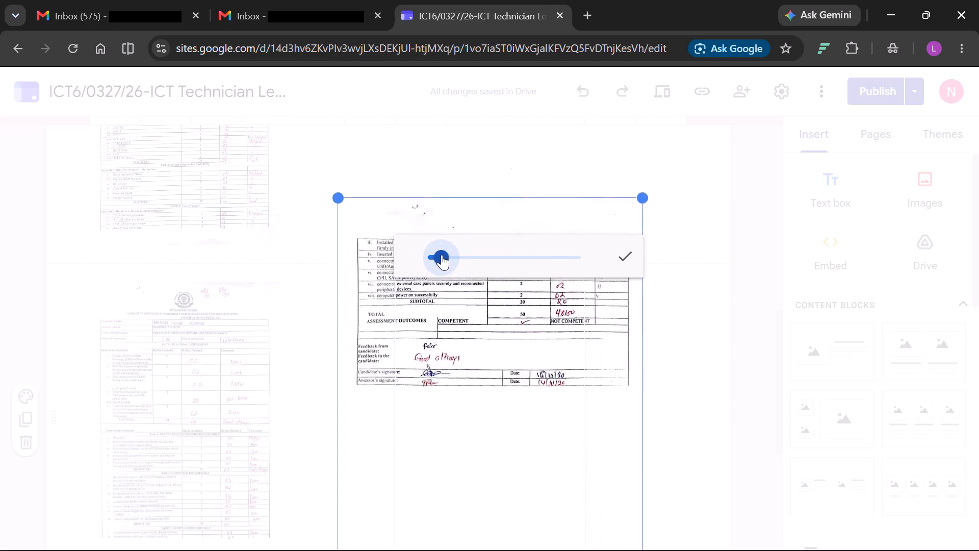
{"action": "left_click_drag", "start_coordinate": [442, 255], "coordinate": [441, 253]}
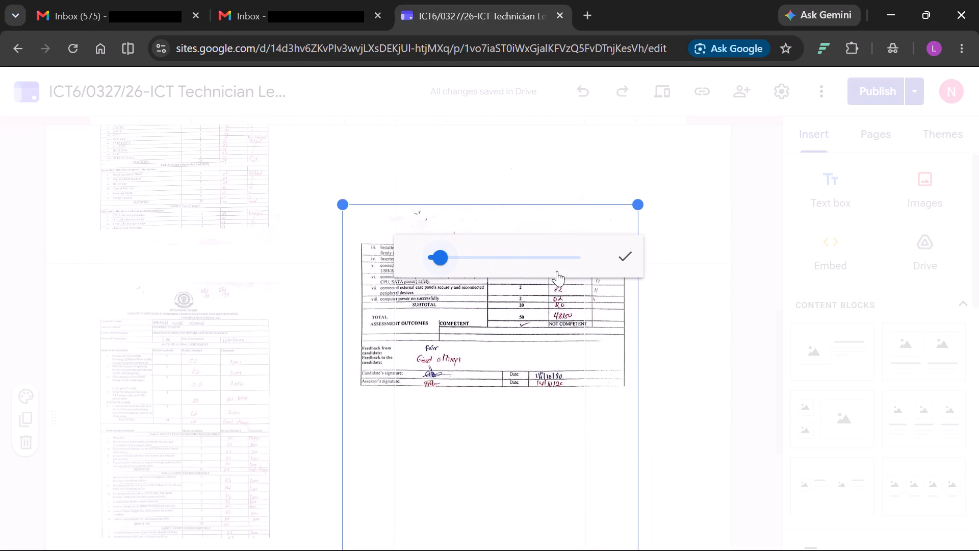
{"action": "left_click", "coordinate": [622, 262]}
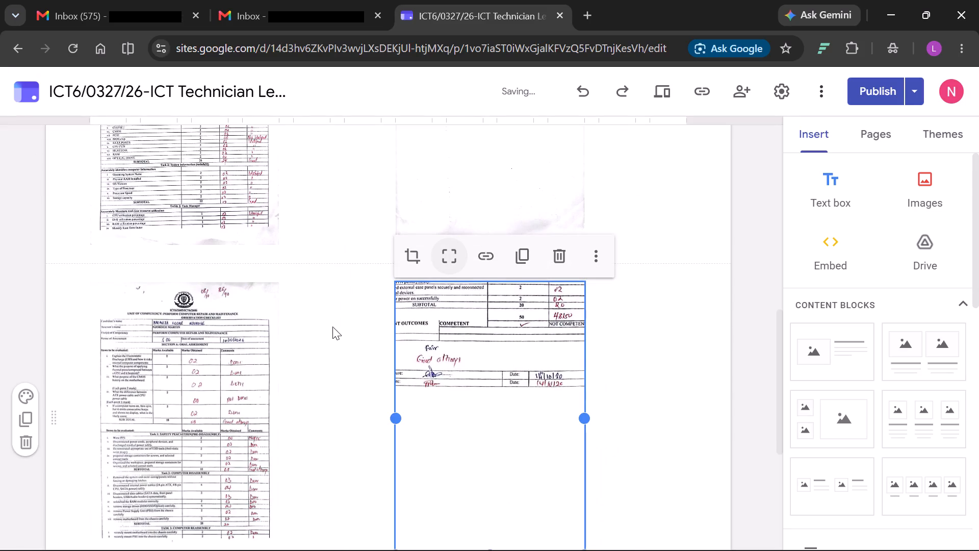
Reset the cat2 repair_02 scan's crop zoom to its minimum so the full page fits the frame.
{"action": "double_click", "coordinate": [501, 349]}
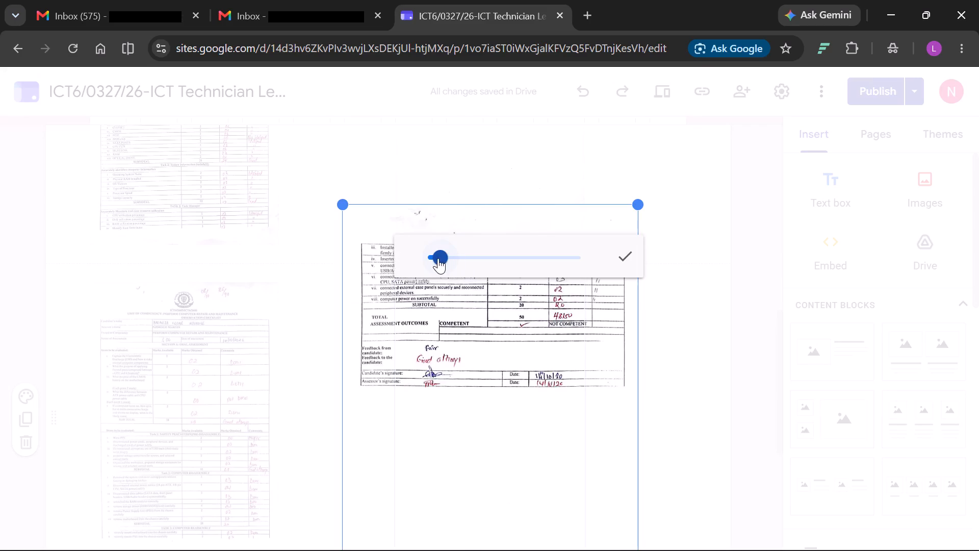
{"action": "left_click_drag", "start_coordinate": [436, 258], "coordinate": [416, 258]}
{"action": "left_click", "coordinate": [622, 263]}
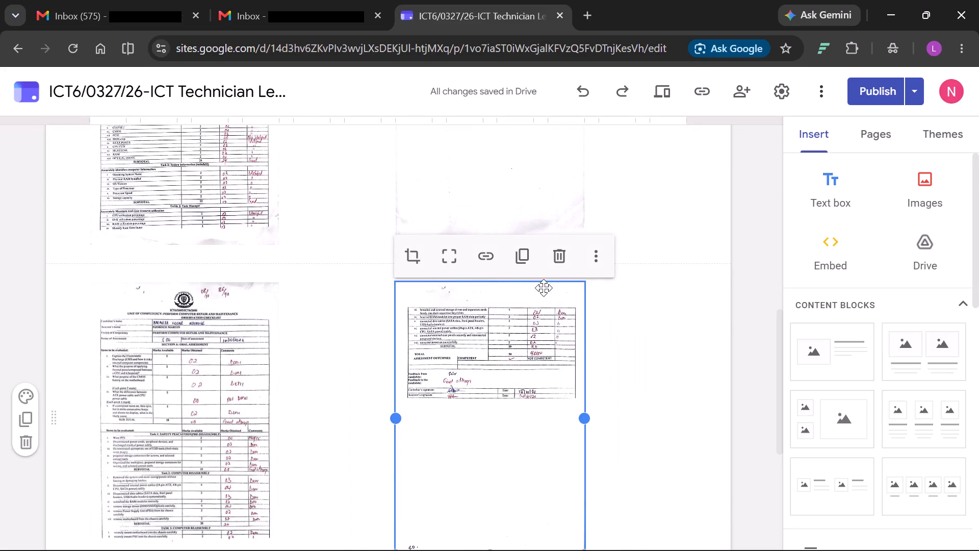
Open the Computer Network Setup subpage under Module 2 and look over its scanned assessment pages.
{"action": "scroll", "coordinate": [331, 364], "scroll_direction": "down", "scroll_amount": 3}
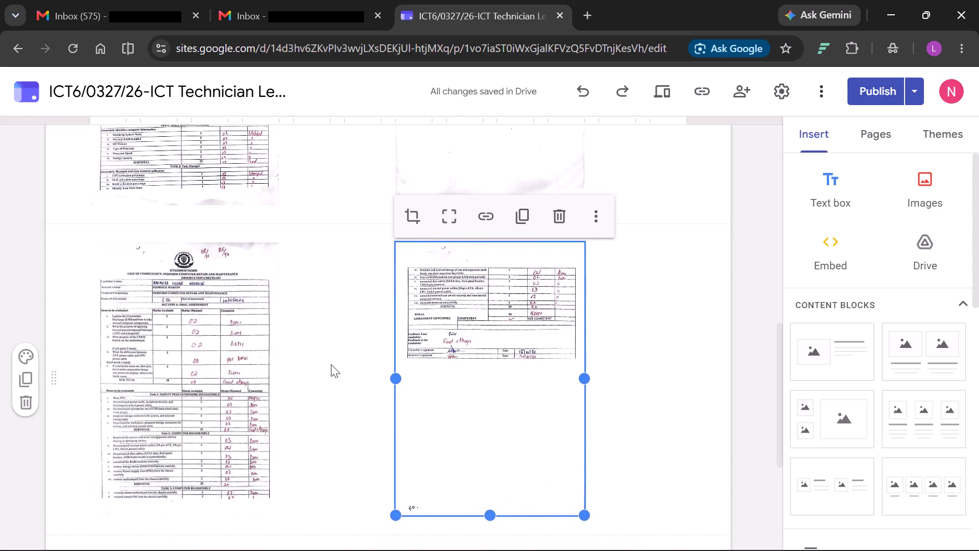
{"action": "scroll", "coordinate": [331, 364], "scroll_direction": "down", "scroll_amount": 1}
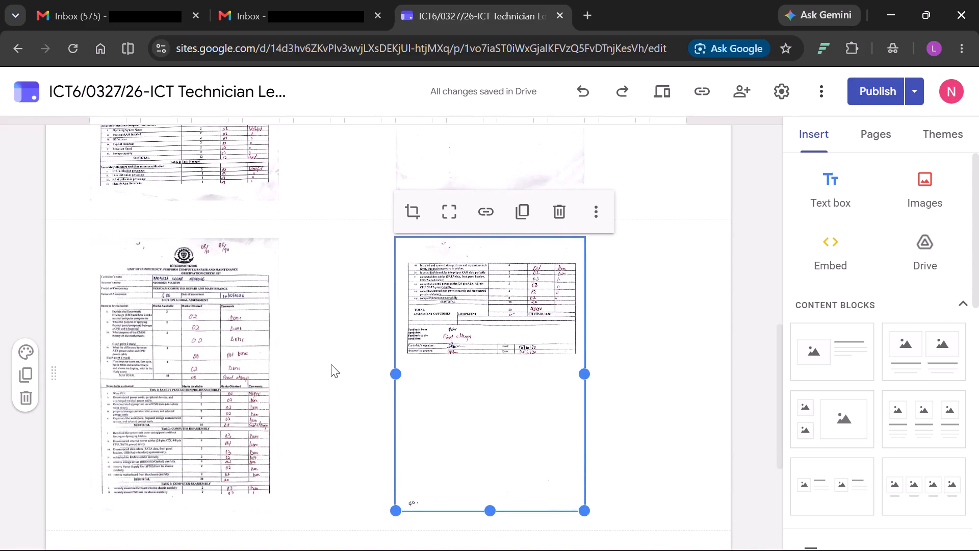
{"action": "scroll", "coordinate": [331, 364], "scroll_direction": "down", "scroll_amount": 1}
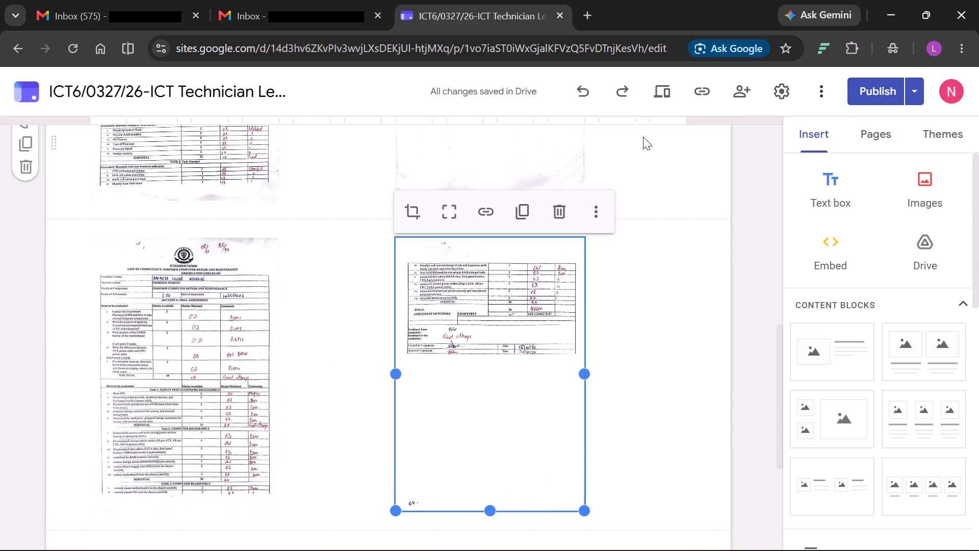
{"action": "left_click", "coordinate": [868, 138]}
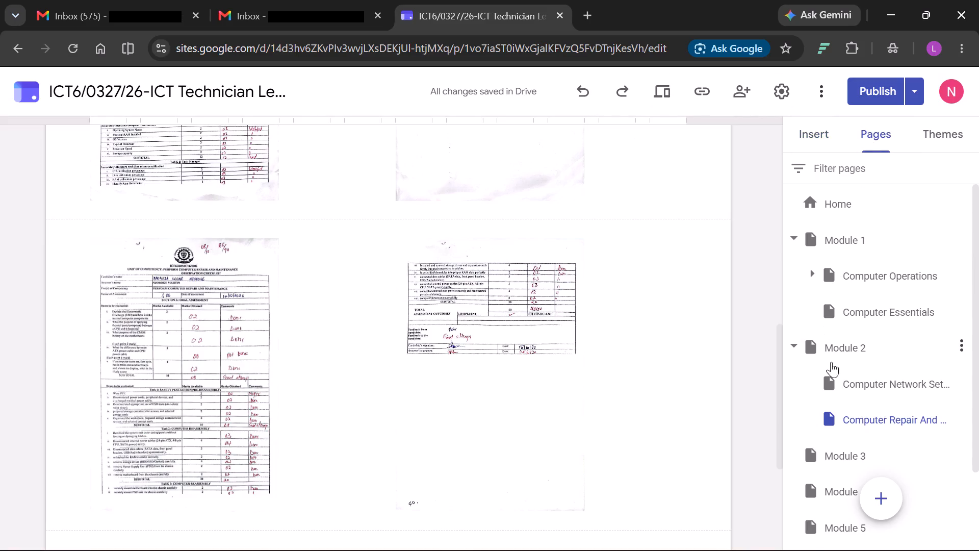
{"action": "left_click", "coordinate": [844, 383]}
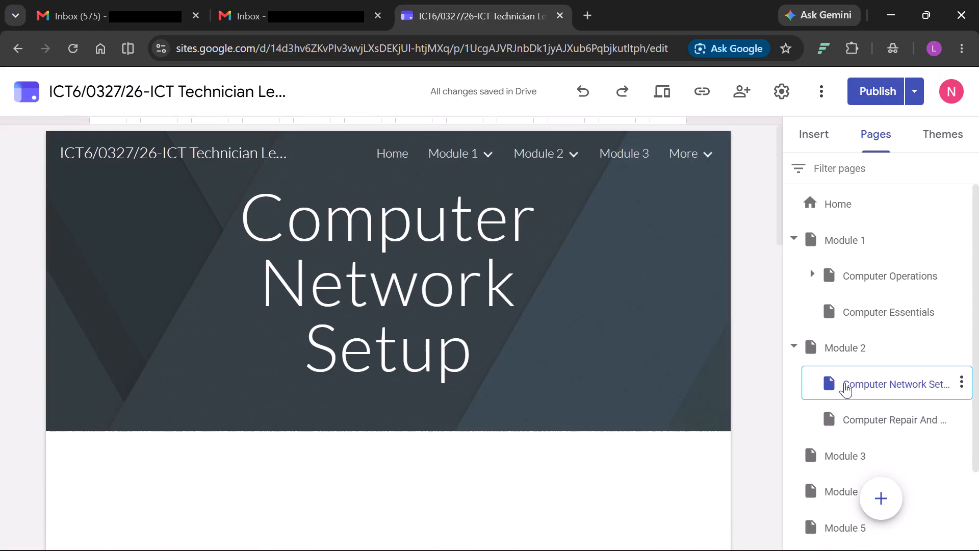
{"action": "scroll", "coordinate": [630, 341], "scroll_direction": "down", "scroll_amount": 7}
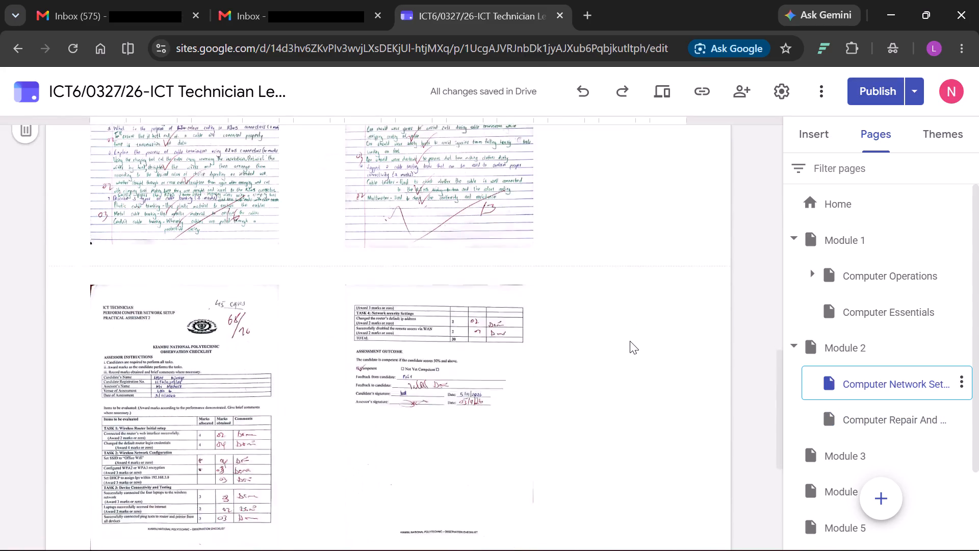
{"action": "scroll", "coordinate": [630, 341], "scroll_direction": "right", "scroll_amount": 1}
{"action": "scroll", "coordinate": [630, 341], "scroll_direction": "up", "scroll_amount": 4}
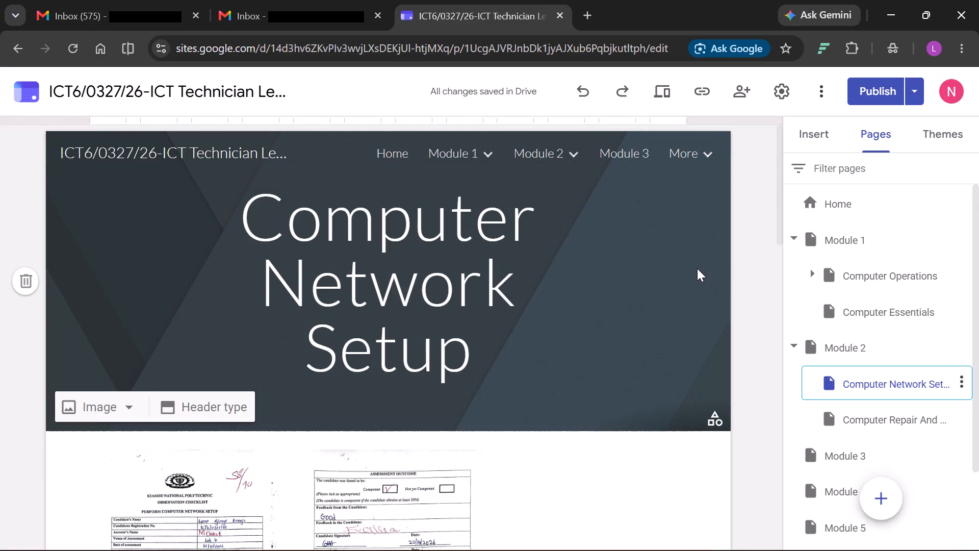
Review the pending changes by reading through the Computer Essentials draft, and publish the site.
{"action": "left_click", "coordinate": [883, 96]}
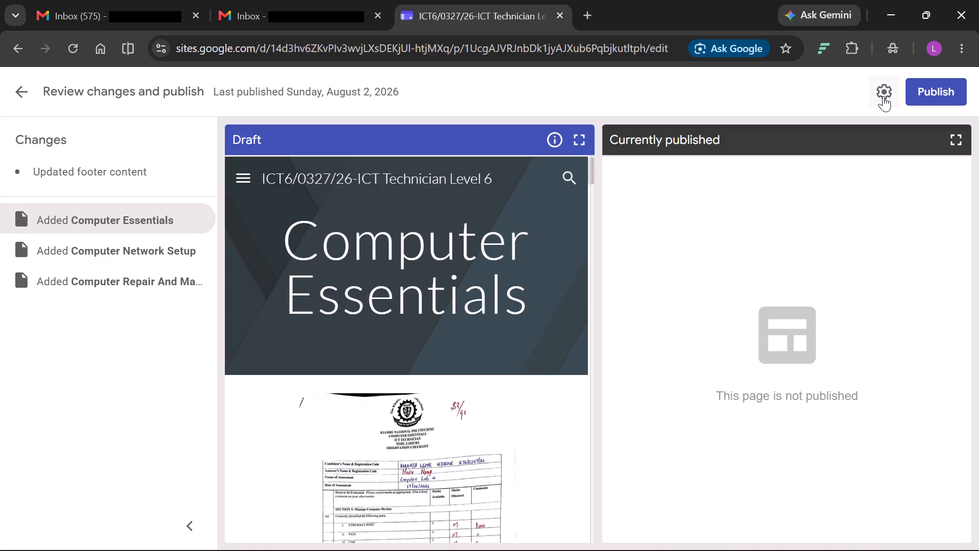
{"action": "scroll", "coordinate": [468, 249], "scroll_direction": "down", "scroll_amount": 3}
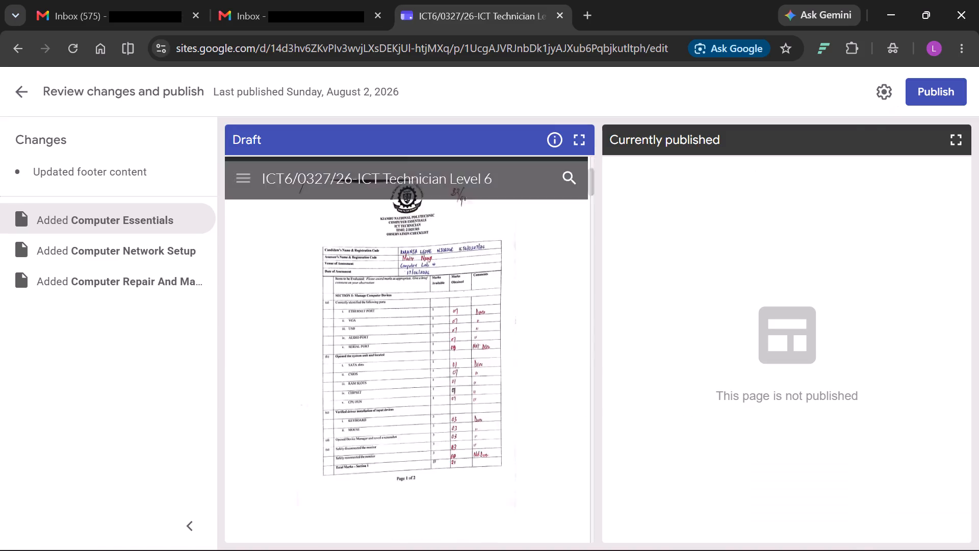
{"action": "scroll", "coordinate": [468, 249], "scroll_direction": "down", "scroll_amount": 12}
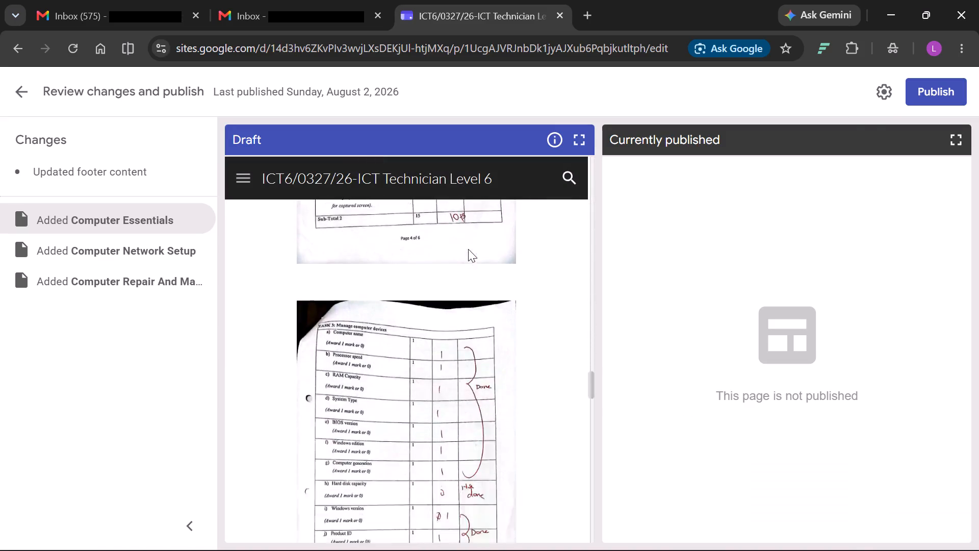
{"action": "scroll", "coordinate": [468, 249], "scroll_direction": "down", "scroll_amount": 8}
{"action": "scroll", "coordinate": [468, 249], "scroll_direction": "right", "scroll_amount": 1}
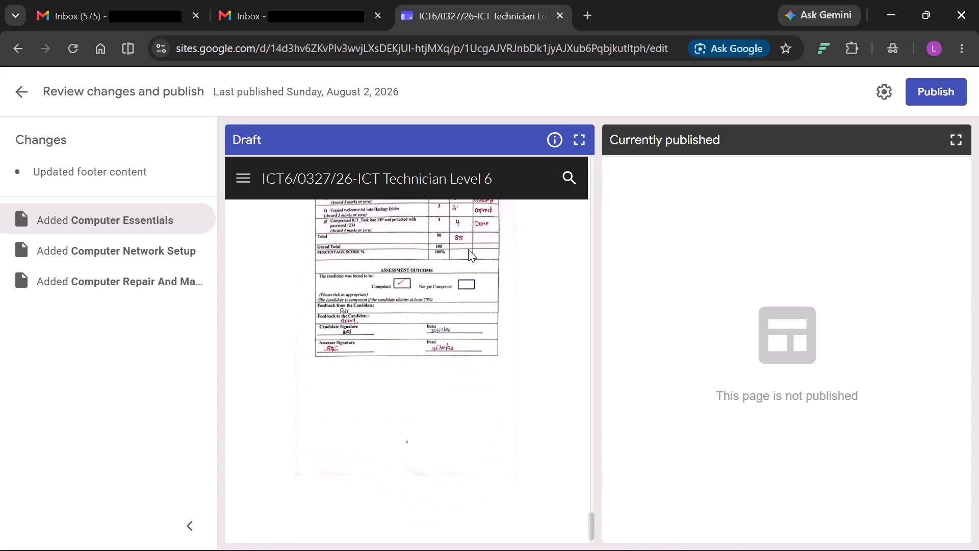
{"action": "scroll", "coordinate": [468, 249], "scroll_direction": "right", "scroll_amount": 1}
{"action": "scroll", "coordinate": [468, 249], "scroll_direction": "up", "scroll_amount": 11}
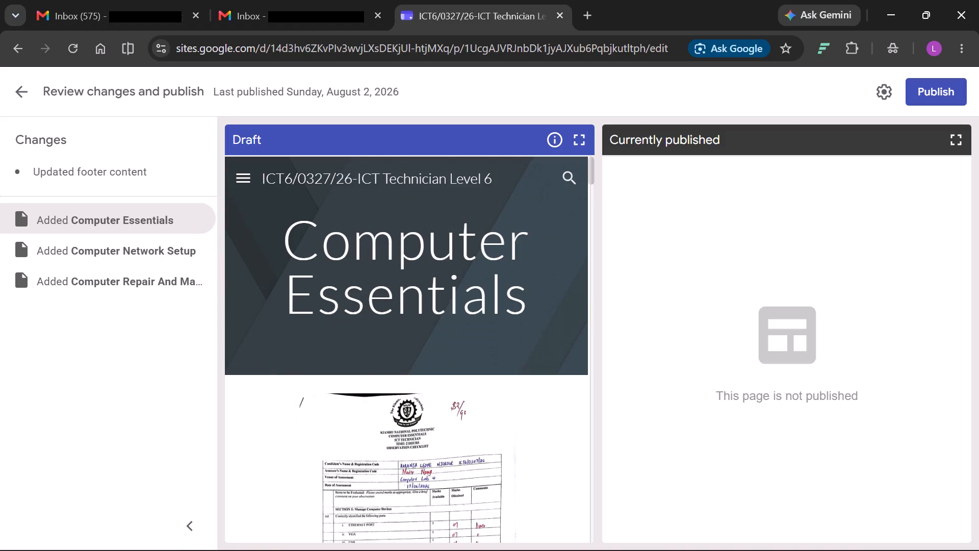
{"action": "left_click", "coordinate": [924, 101]}
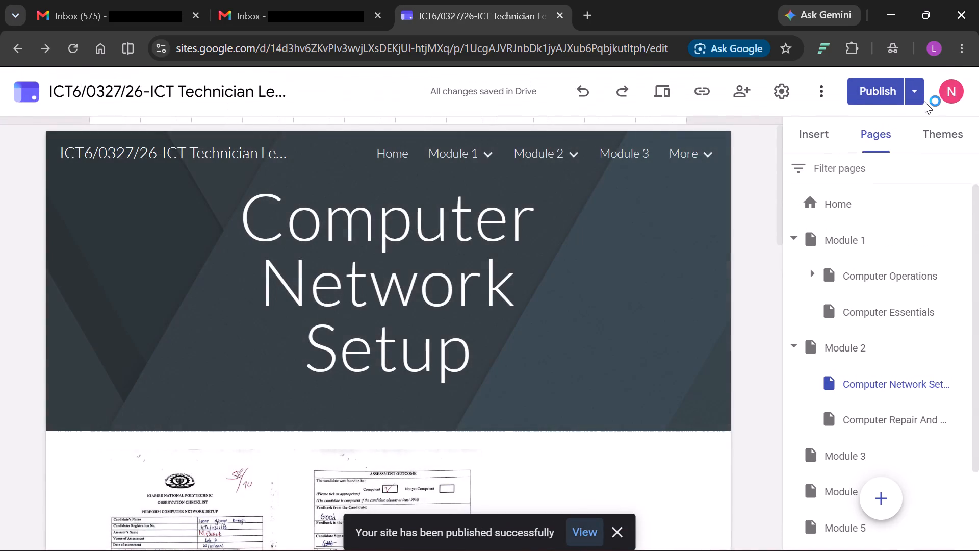
Check the site's web address, search and review options in the publish settings without changing them.
{"action": "left_click", "coordinate": [920, 90]}
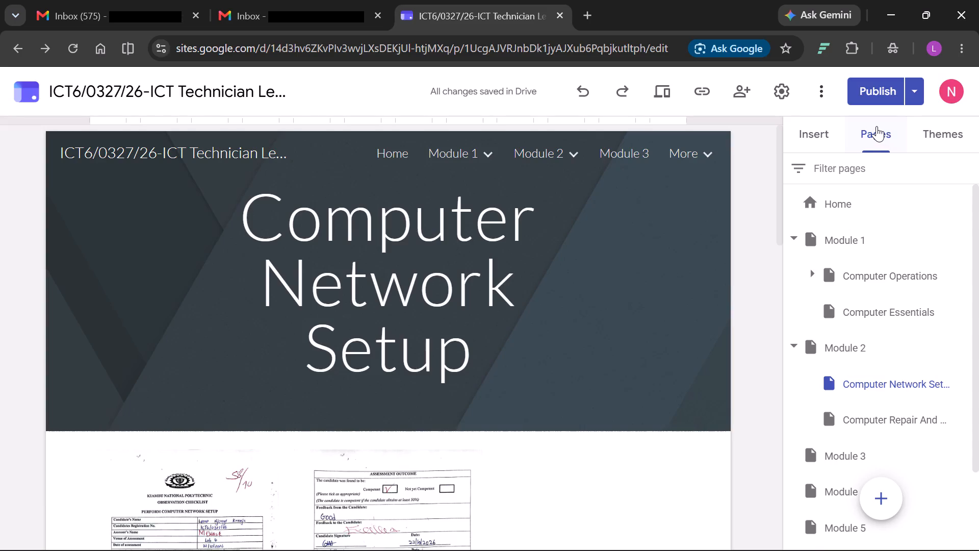
{"action": "left_click", "coordinate": [912, 92]}
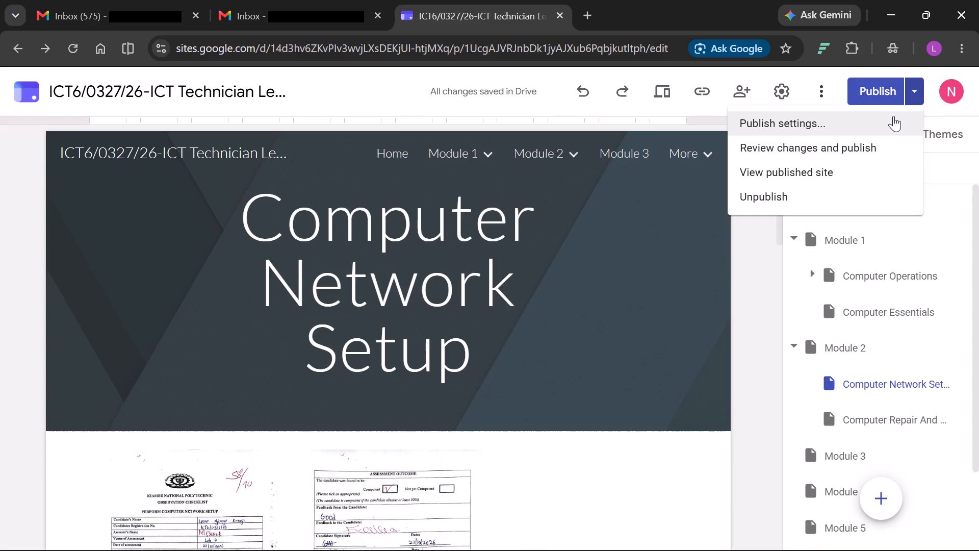
{"action": "left_click", "coordinate": [893, 116]}
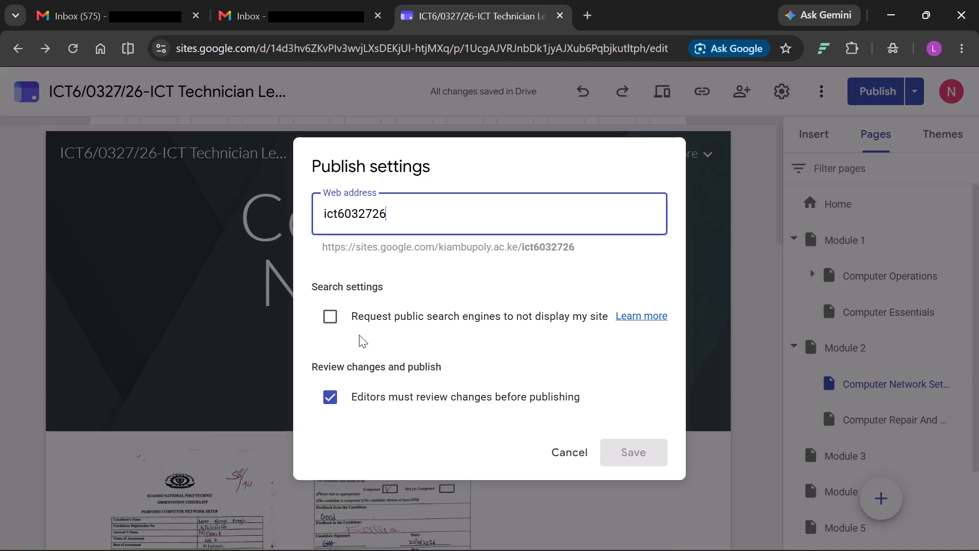
{"action": "left_click", "coordinate": [749, 184]}
{"action": "left_click", "coordinate": [570, 452]}
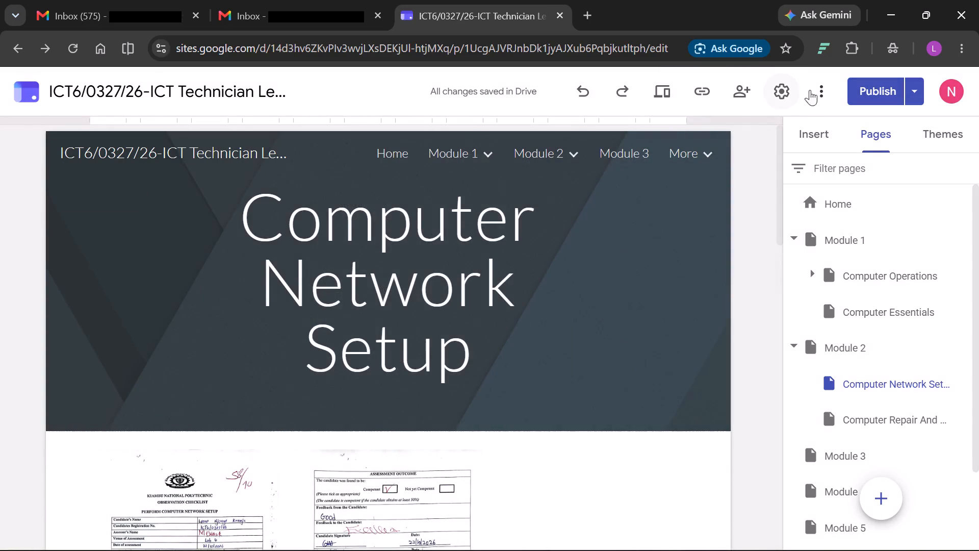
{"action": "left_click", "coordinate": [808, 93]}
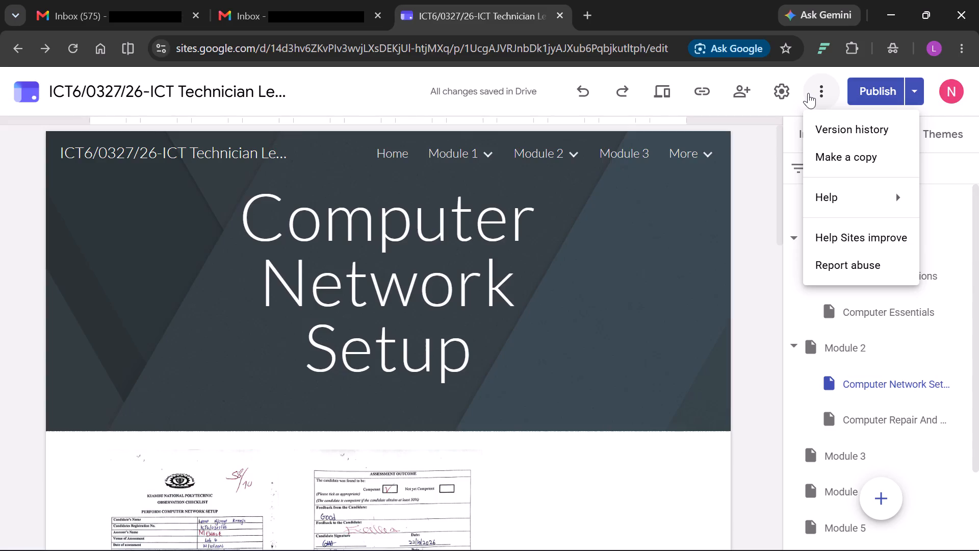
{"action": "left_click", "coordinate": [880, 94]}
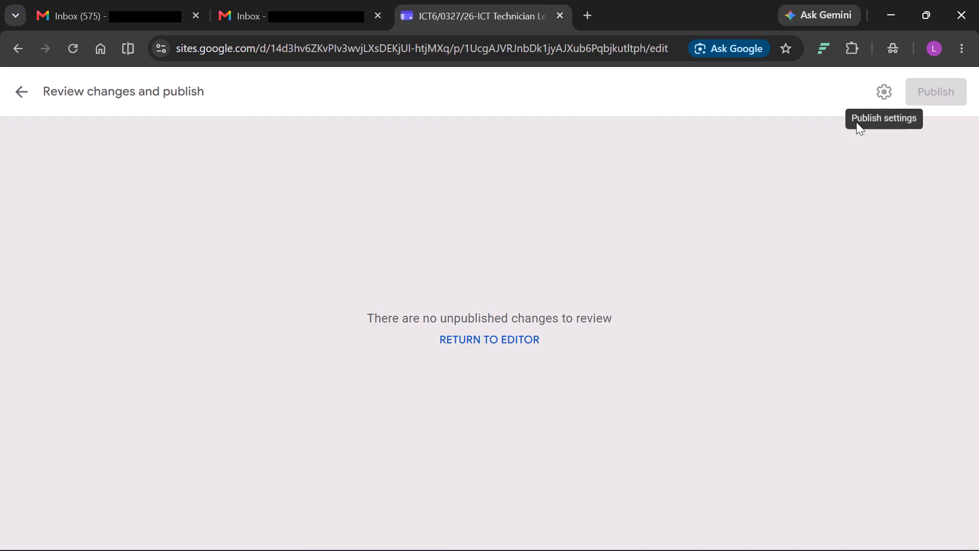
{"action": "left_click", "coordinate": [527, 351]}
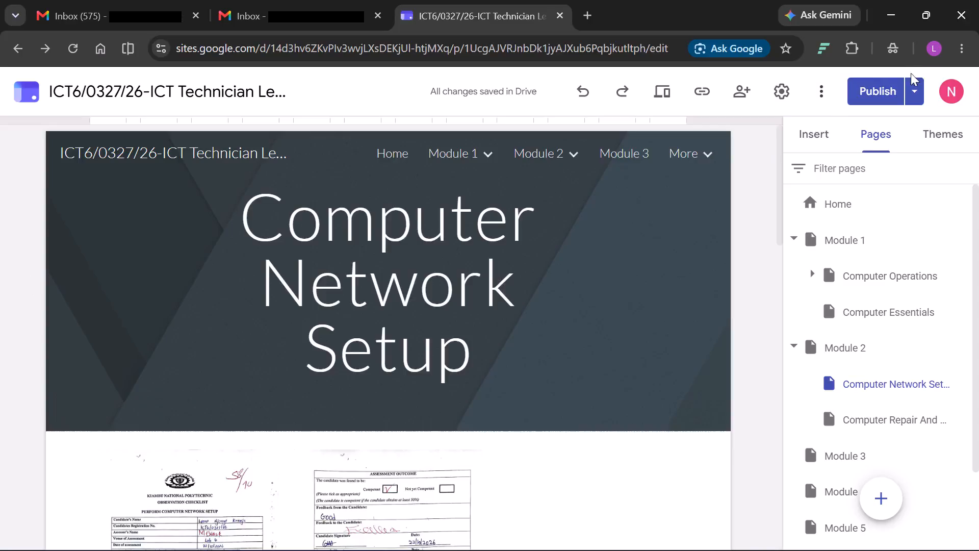
View the published site on its Computer Network Setup page.
{"action": "left_click", "coordinate": [913, 92]}
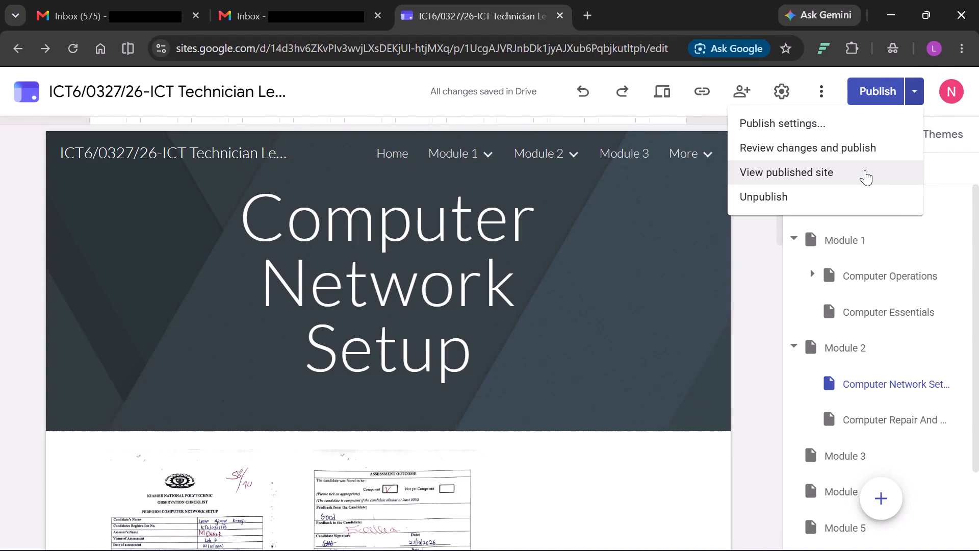
{"action": "left_click", "coordinate": [864, 170]}
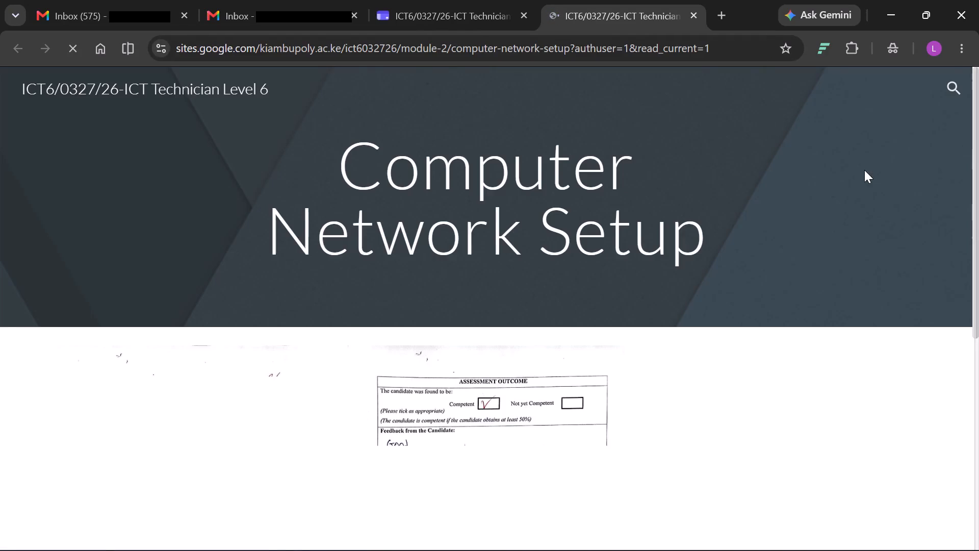
Look over the scanned assessment pages on the published Computer Network Setup page, down to the end.
{"action": "scroll", "coordinate": [523, 192], "scroll_direction": "down", "scroll_amount": 1}
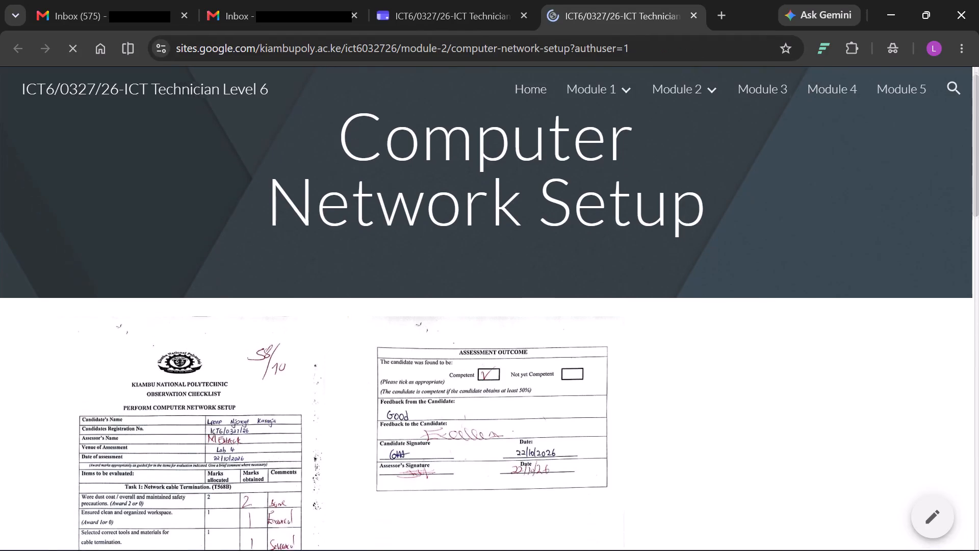
{"action": "scroll", "coordinate": [523, 192], "scroll_direction": "down", "scroll_amount": 8}
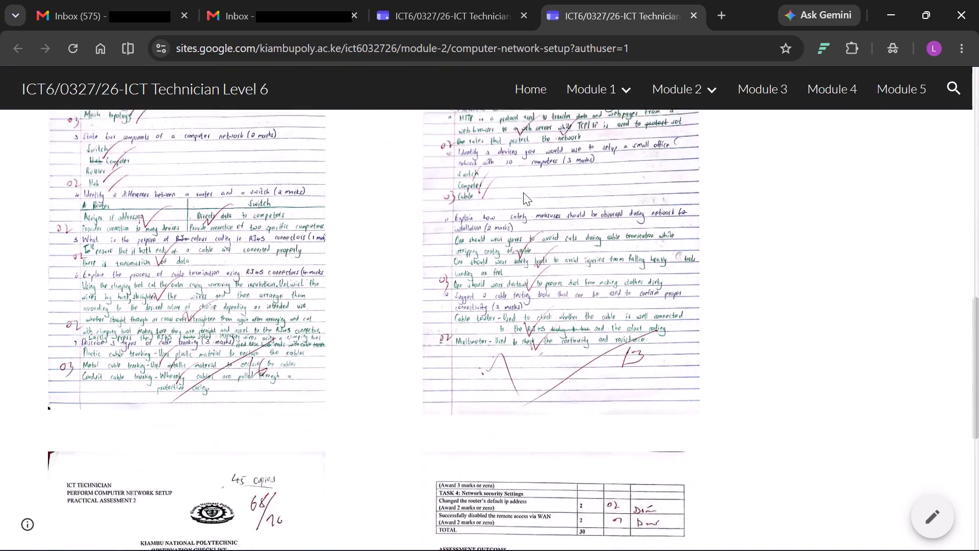
{"action": "scroll", "coordinate": [523, 192], "scroll_direction": "up", "scroll_amount": 2}
{"action": "scroll", "coordinate": [523, 192], "scroll_direction": "down", "scroll_amount": 1}
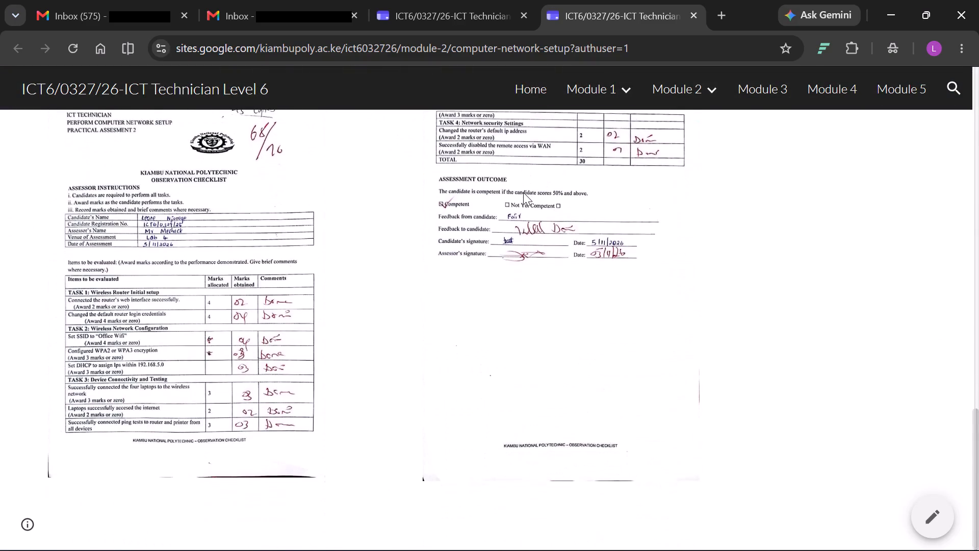
{"action": "scroll", "coordinate": [523, 192], "scroll_direction": "up", "scroll_amount": 3}
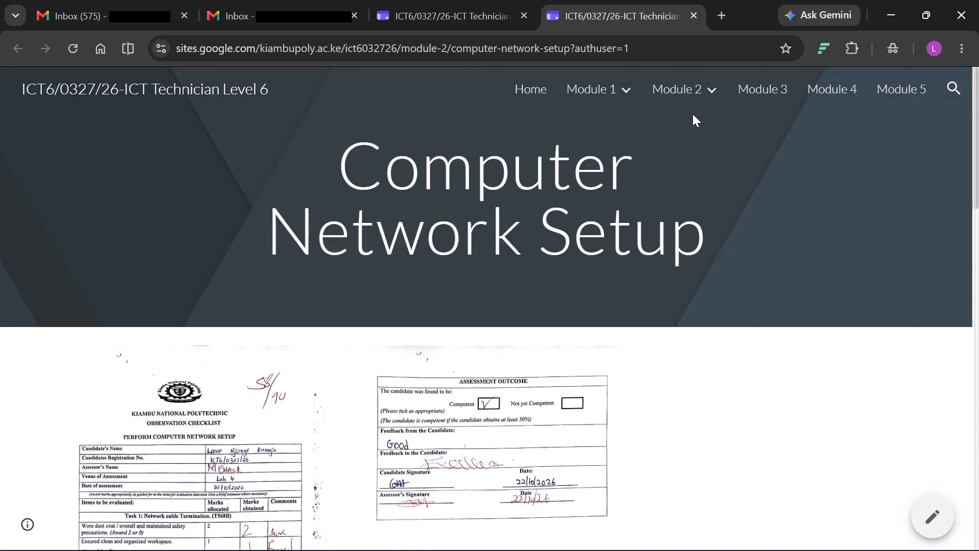
Open the published Computer Repair And Maintainance page under Module 2 and look over its scanned assessment sheets.
{"action": "left_click", "coordinate": [702, 154]}
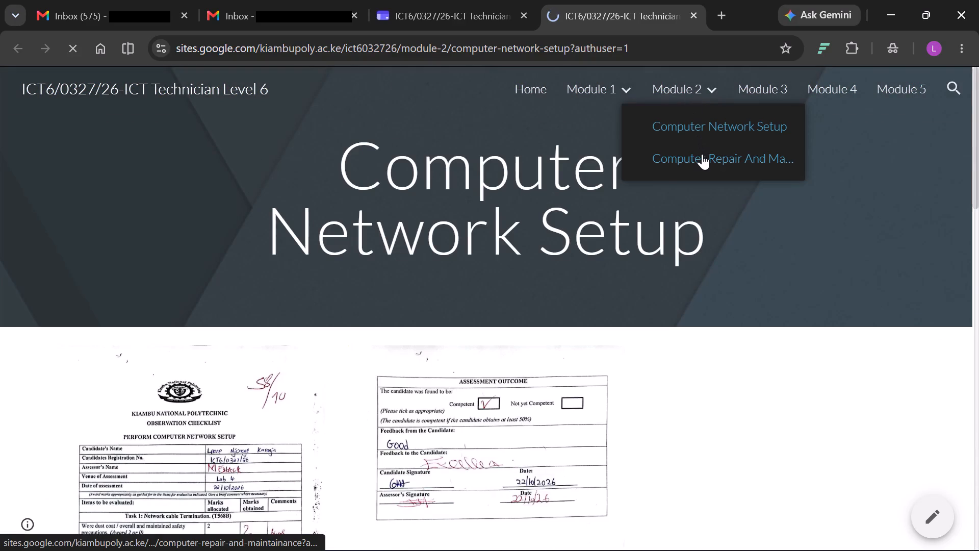
{"action": "scroll", "coordinate": [529, 277], "scroll_direction": "down", "scroll_amount": 1}
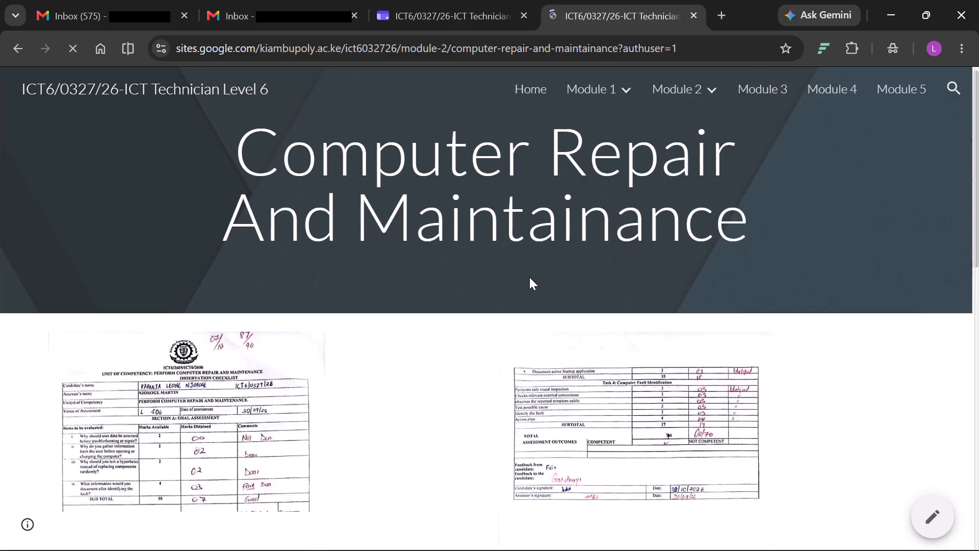
{"action": "scroll", "coordinate": [529, 277], "scroll_direction": "down", "scroll_amount": 4}
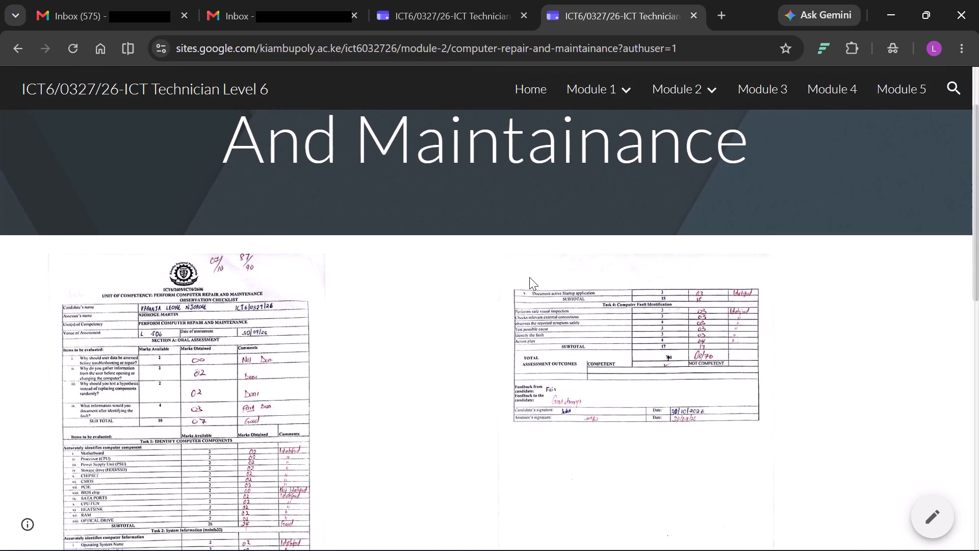
{"action": "scroll", "coordinate": [529, 277], "scroll_direction": "down", "scroll_amount": 7}
{"action": "scroll", "coordinate": [529, 277], "scroll_direction": "up", "scroll_amount": 5}
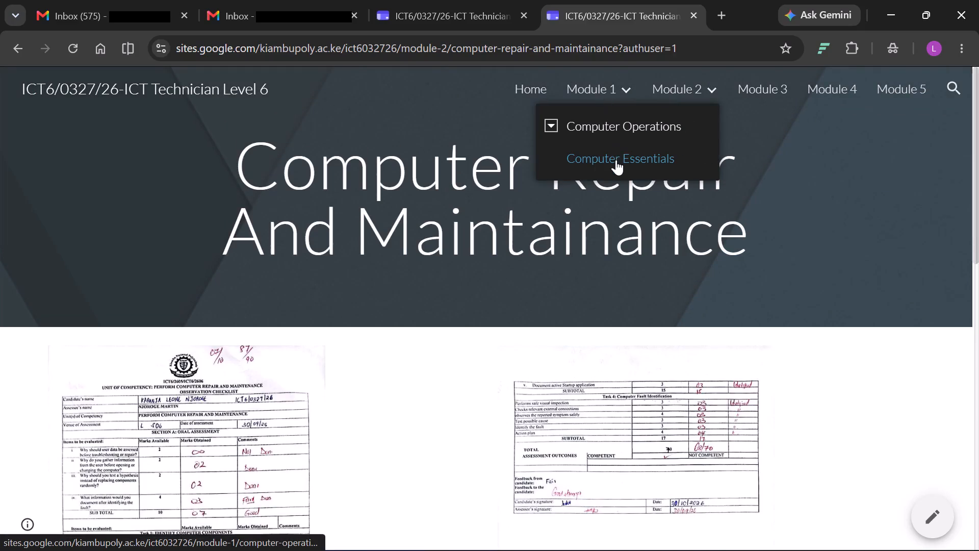
Open the published Computer Essentials page under Module 1 and examine all its scanned assessment sheets through to the last one.
{"action": "left_click", "coordinate": [616, 157]}
{"action": "left_click_drag", "start_coordinate": [544, 270], "coordinate": [722, 237]}
{"action": "scroll", "coordinate": [582, 100], "scroll_direction": "up", "scroll_amount": 1}
{"action": "left_click", "coordinate": [722, 237]}
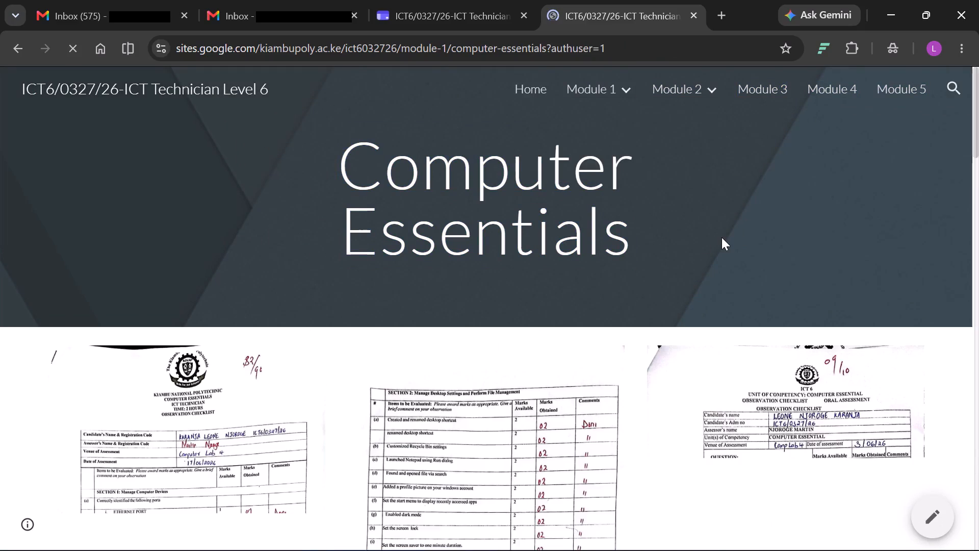
{"action": "scroll", "coordinate": [722, 237], "scroll_direction": "down", "scroll_amount": 4}
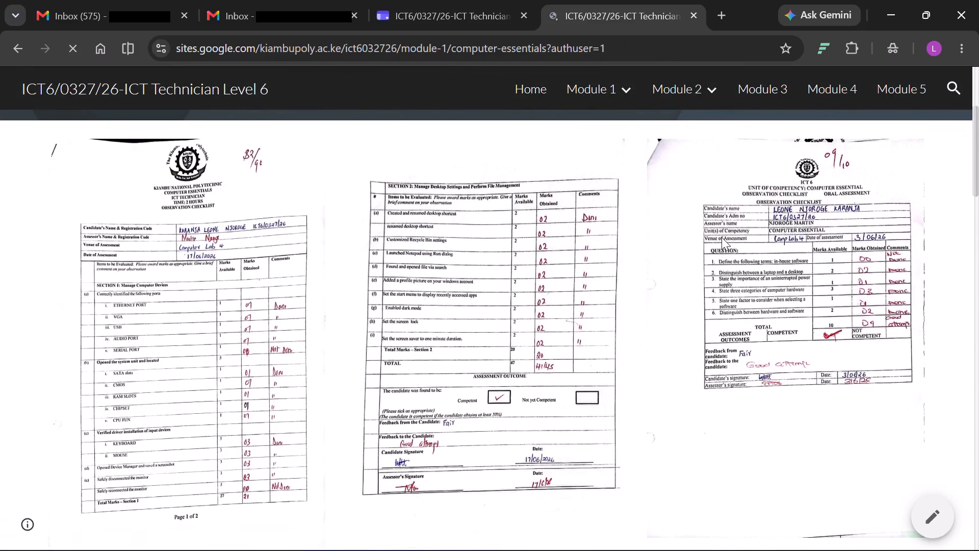
{"action": "scroll", "coordinate": [722, 237], "scroll_direction": "down", "scroll_amount": 3}
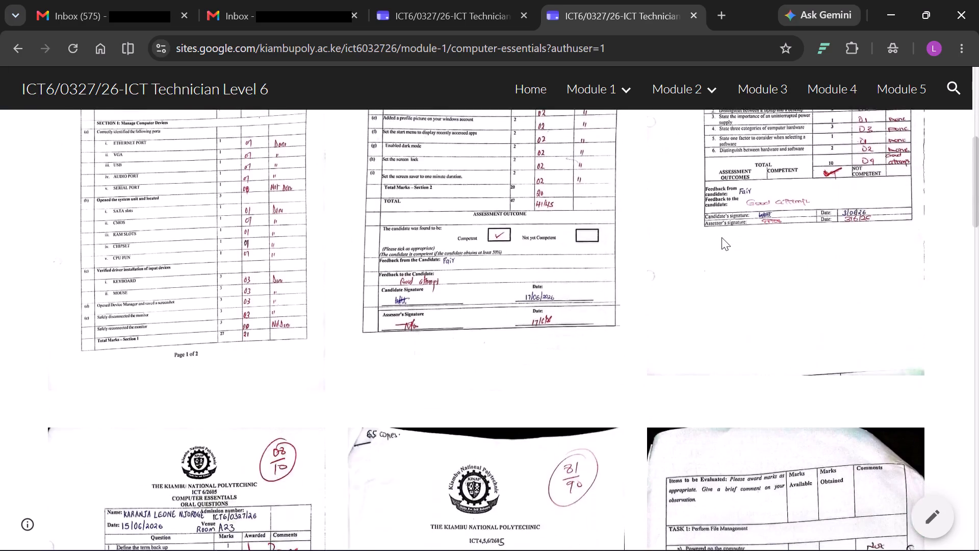
{"action": "scroll", "coordinate": [722, 237], "scroll_direction": "down", "scroll_amount": 2}
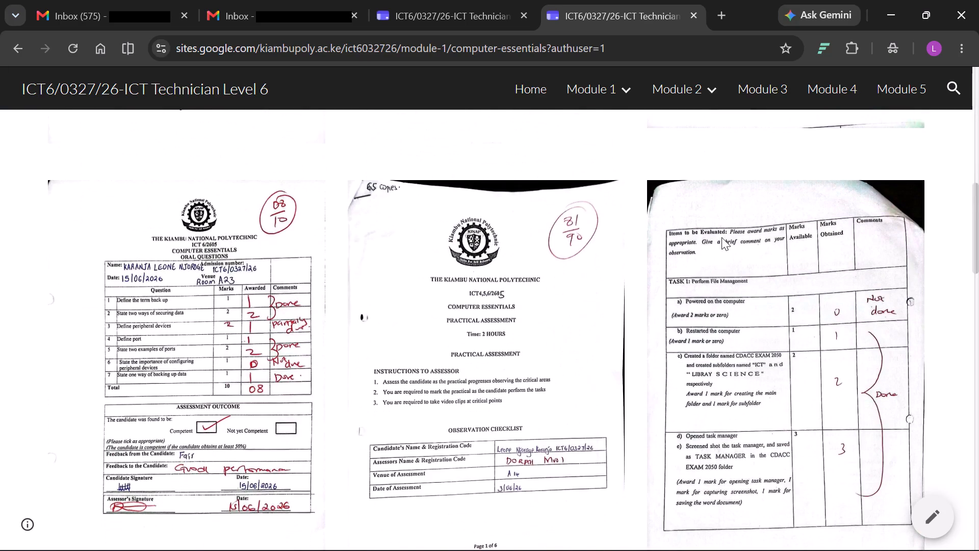
{"action": "scroll", "coordinate": [722, 237], "scroll_direction": "down", "scroll_amount": 2}
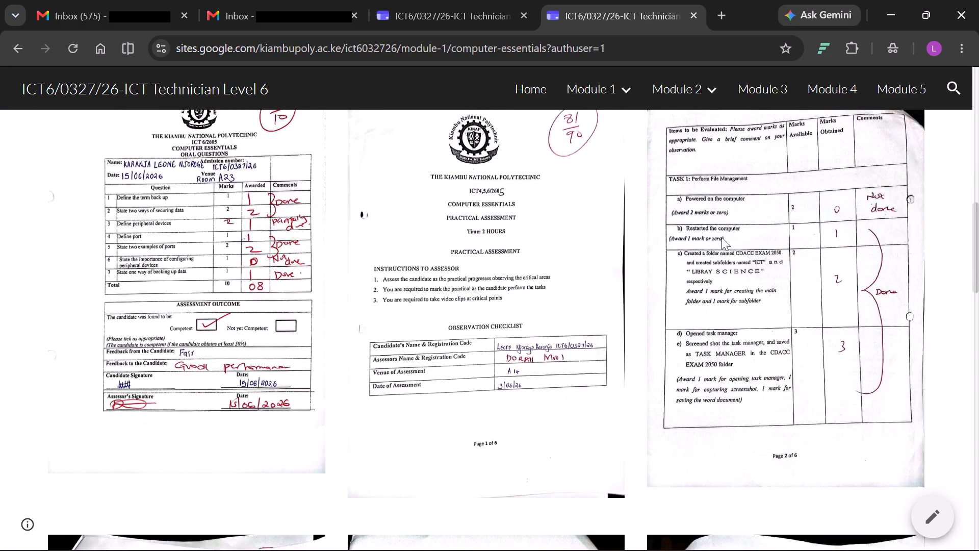
{"action": "scroll", "coordinate": [722, 237], "scroll_direction": "down", "scroll_amount": 3}
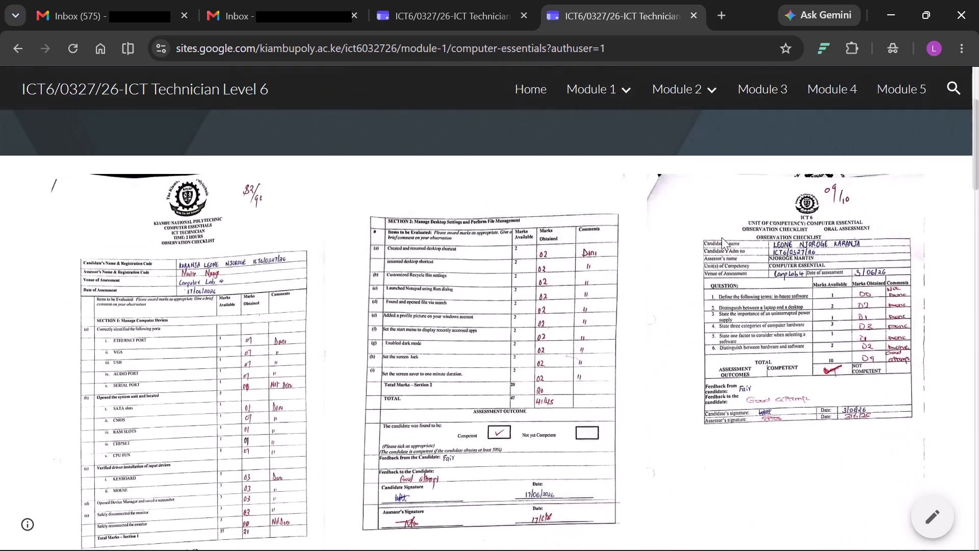
{"action": "scroll", "coordinate": [722, 237], "scroll_direction": "down", "scroll_amount": 5}
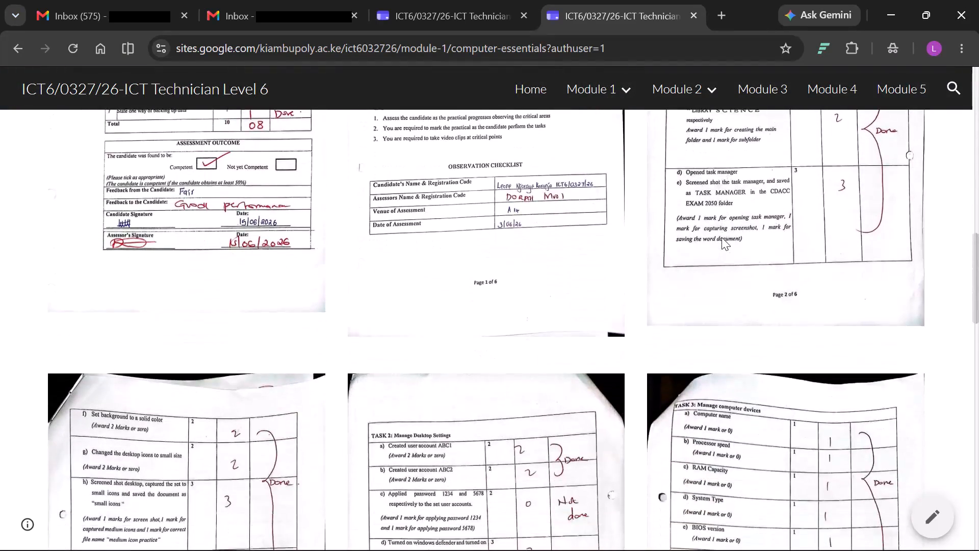
{"action": "scroll", "coordinate": [722, 237], "scroll_direction": "down", "scroll_amount": 4}
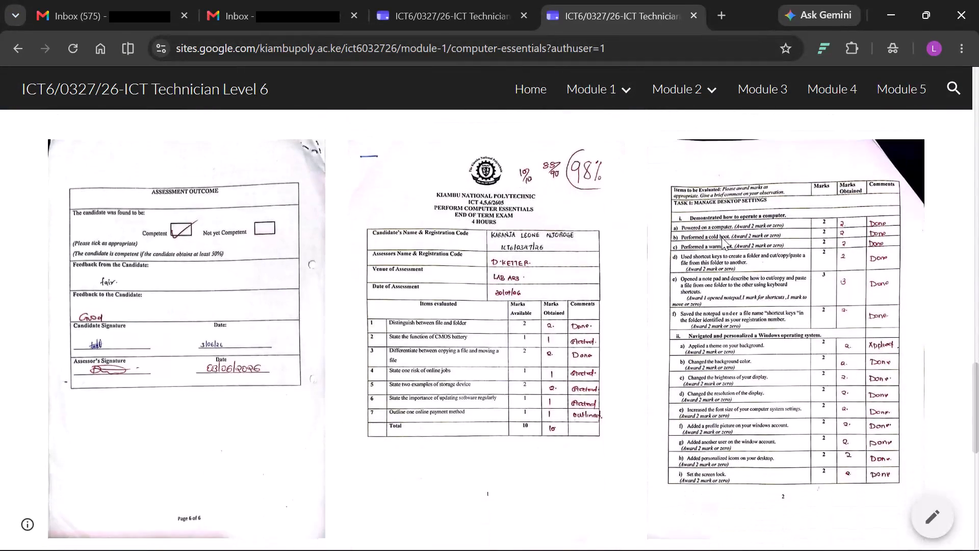
{"action": "scroll", "coordinate": [722, 237], "scroll_direction": "down", "scroll_amount": 4}
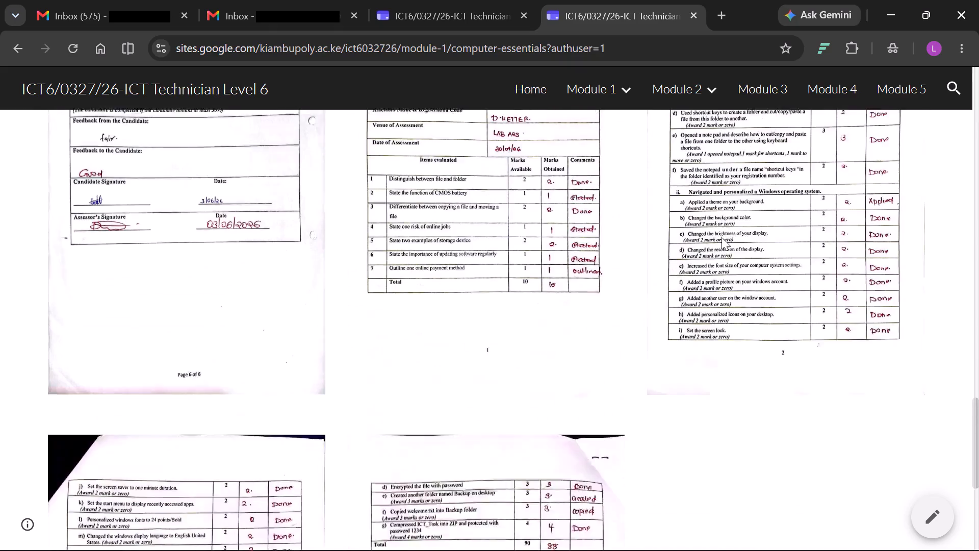
{"action": "scroll", "coordinate": [722, 237], "scroll_direction": "down", "scroll_amount": 6}
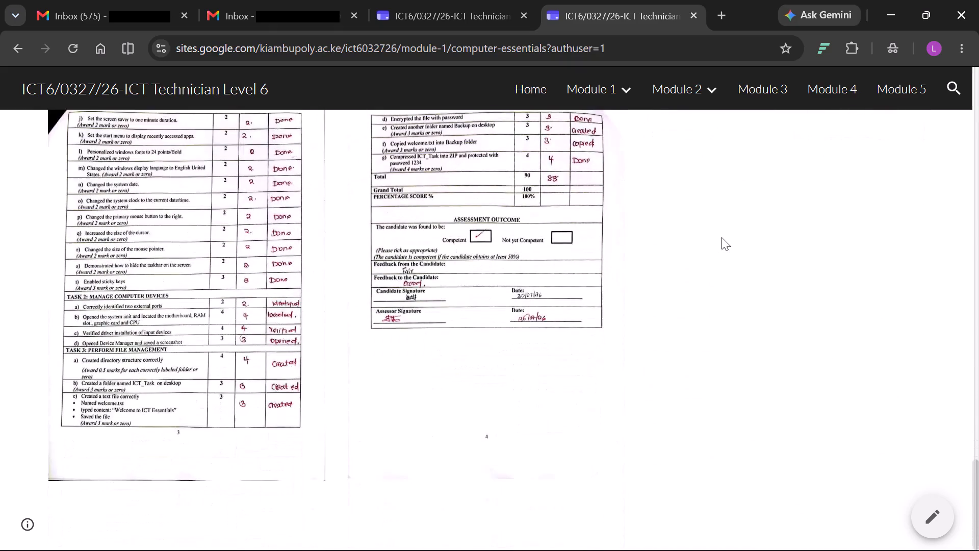
{"action": "scroll", "coordinate": [722, 237], "scroll_direction": "down", "scroll_amount": 1}
Open the published Computer Operations page under Module 1 and look over its scanned assessment sheets.
{"action": "left_click", "coordinate": [604, 121]}
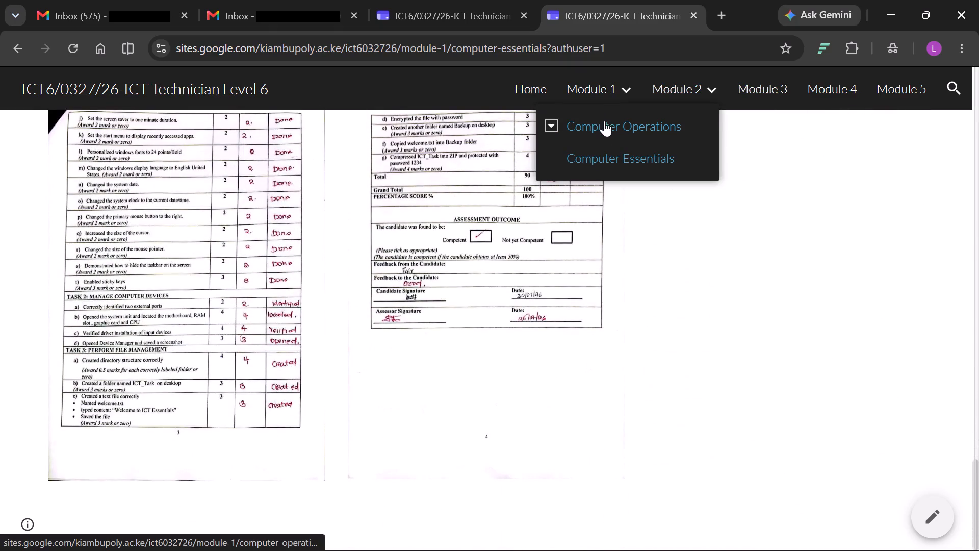
{"action": "scroll", "coordinate": [604, 121], "scroll_direction": "down", "scroll_amount": 1}
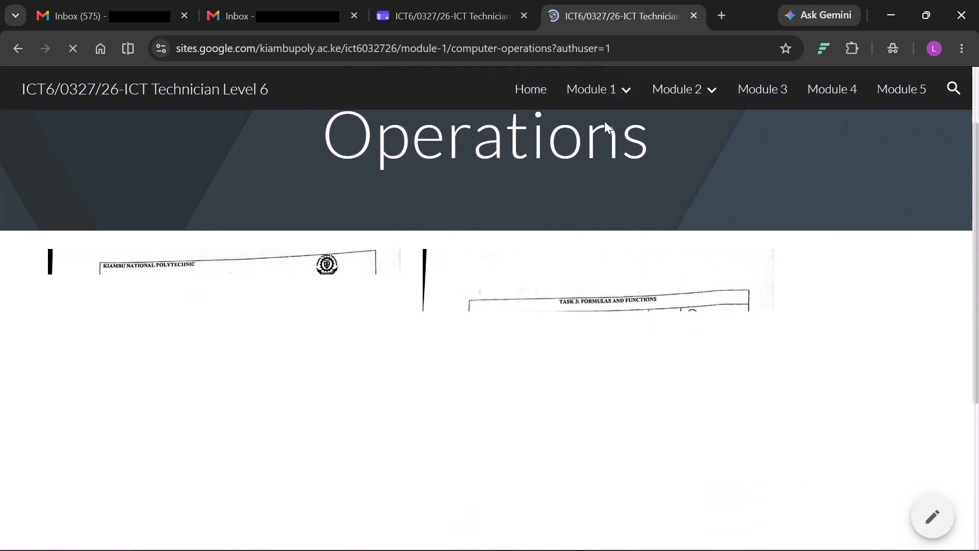
{"action": "scroll", "coordinate": [604, 121], "scroll_direction": "down", "scroll_amount": 6}
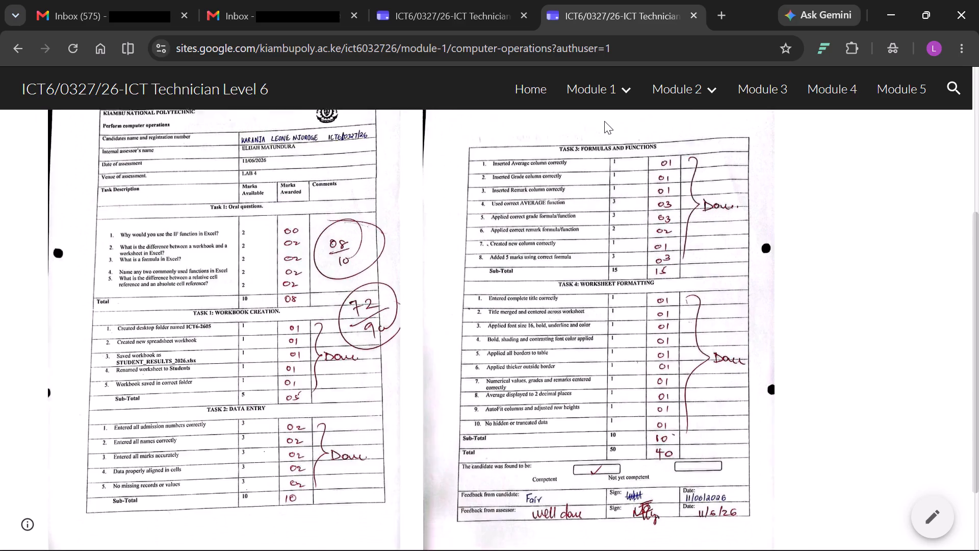
{"action": "scroll", "coordinate": [604, 121], "scroll_direction": "down", "scroll_amount": 2}
{"action": "scroll", "coordinate": [604, 121], "scroll_direction": "up", "scroll_amount": 5}
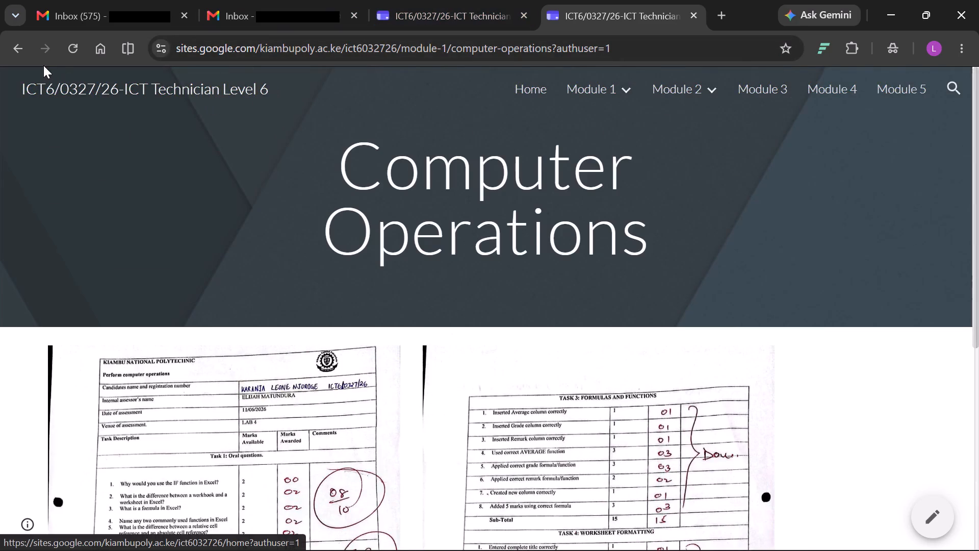
Go back through the visited pages to Computer Network Setup, and close the published site to return to the site editor.
{"action": "left_click", "coordinate": [24, 57]}
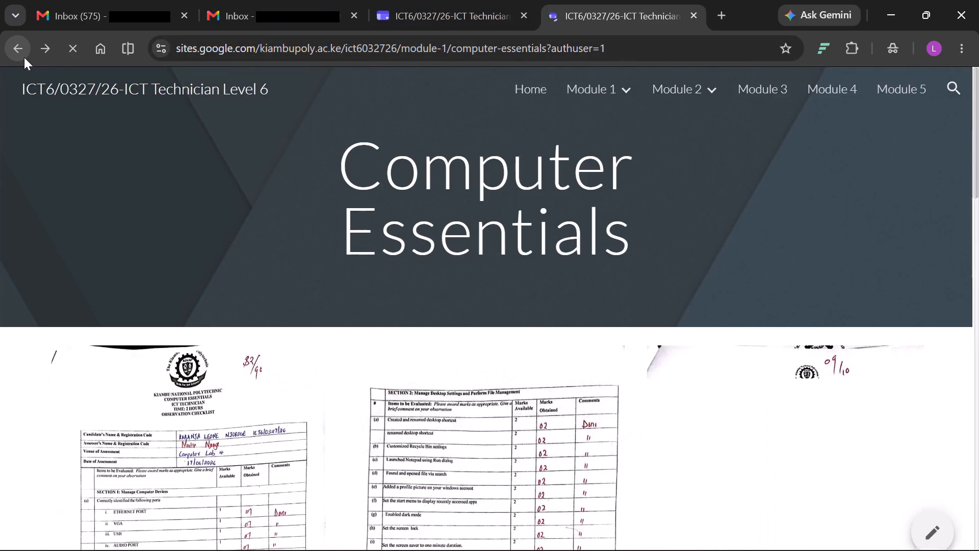
{"action": "left_click", "coordinate": [24, 57]}
{"action": "left_click", "coordinate": [24, 57]}
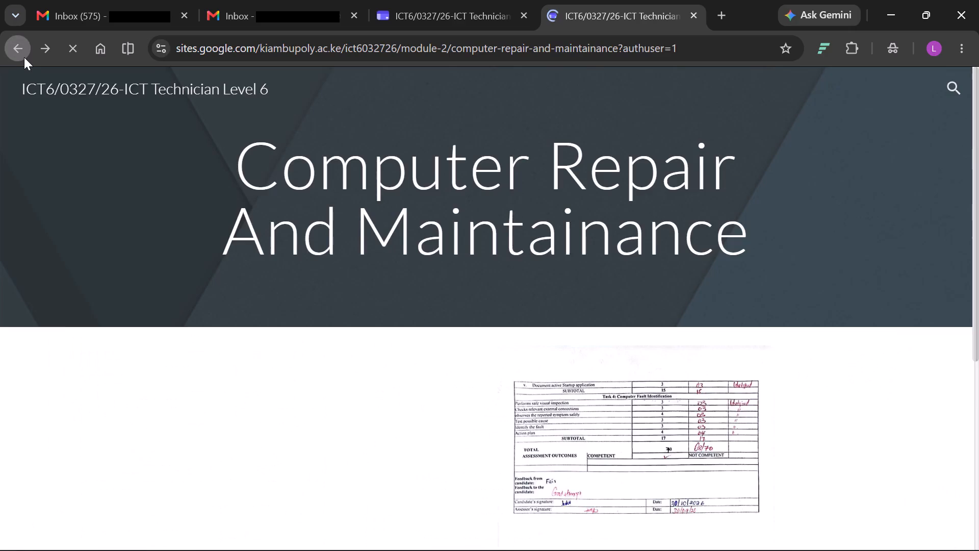
{"action": "left_click", "coordinate": [24, 57]}
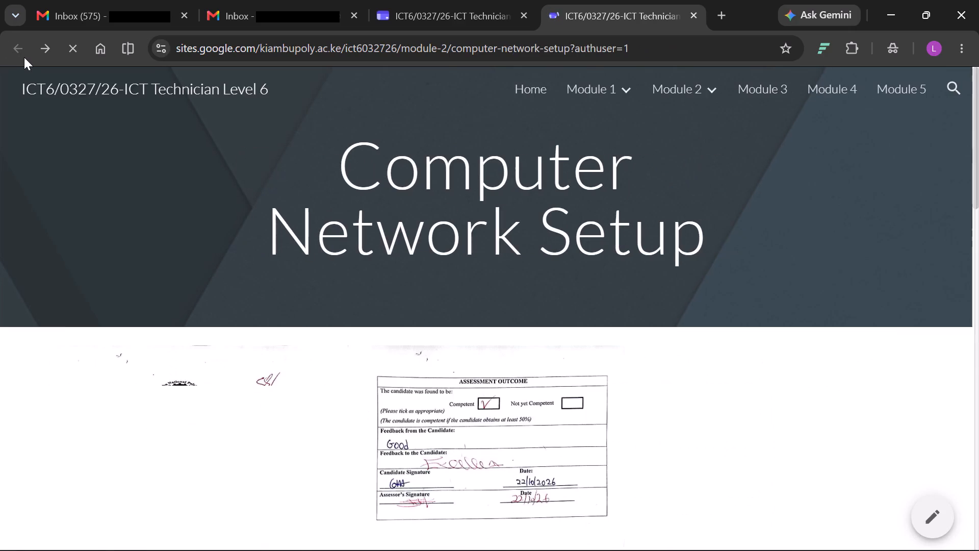
{"action": "left_click", "coordinate": [689, 10]}
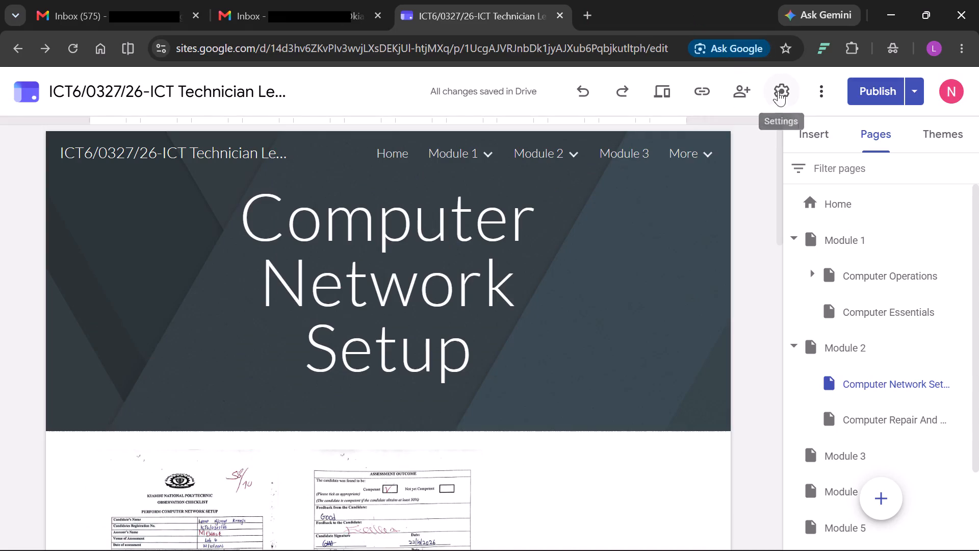
Open the site's sharing settings and check the general access choices for the published site.
{"action": "left_click", "coordinate": [742, 93]}
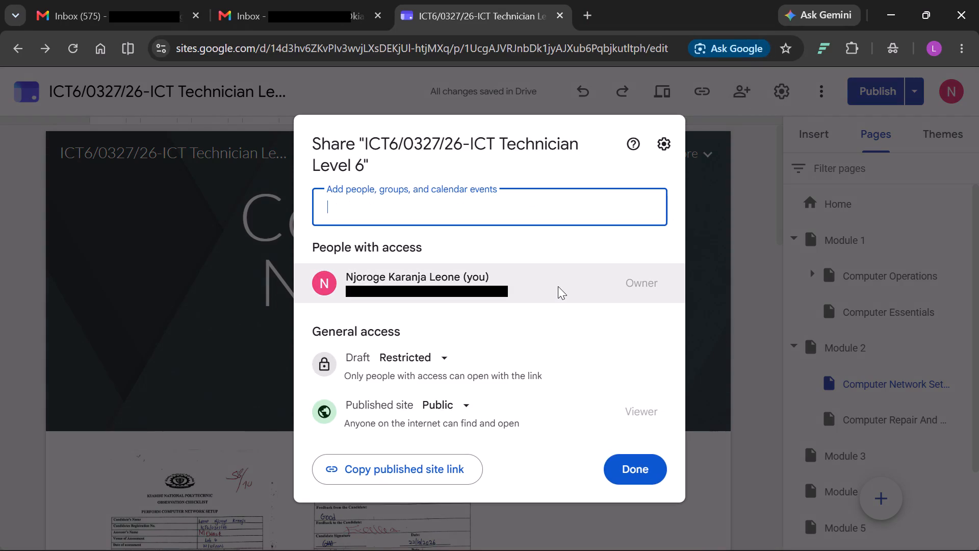
{"action": "left_click", "coordinate": [445, 402]}
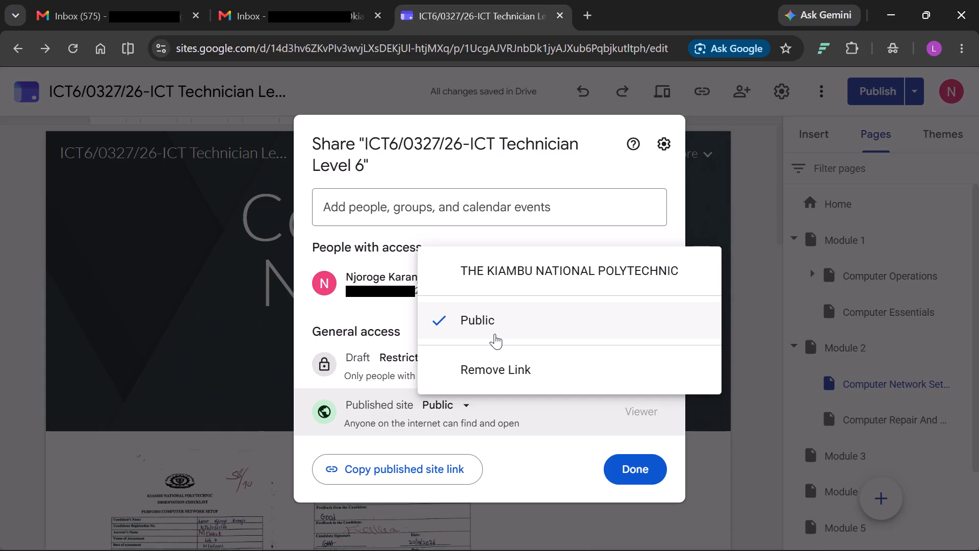
Choose Public as the general access for the published site and finish the sharing settings.
{"action": "left_click", "coordinate": [495, 334]}
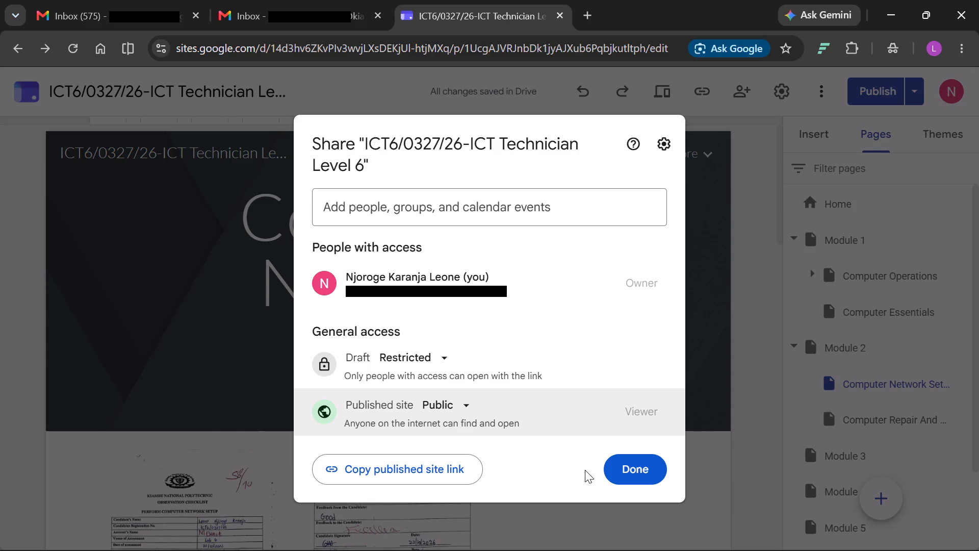
{"action": "left_click", "coordinate": [648, 467]}
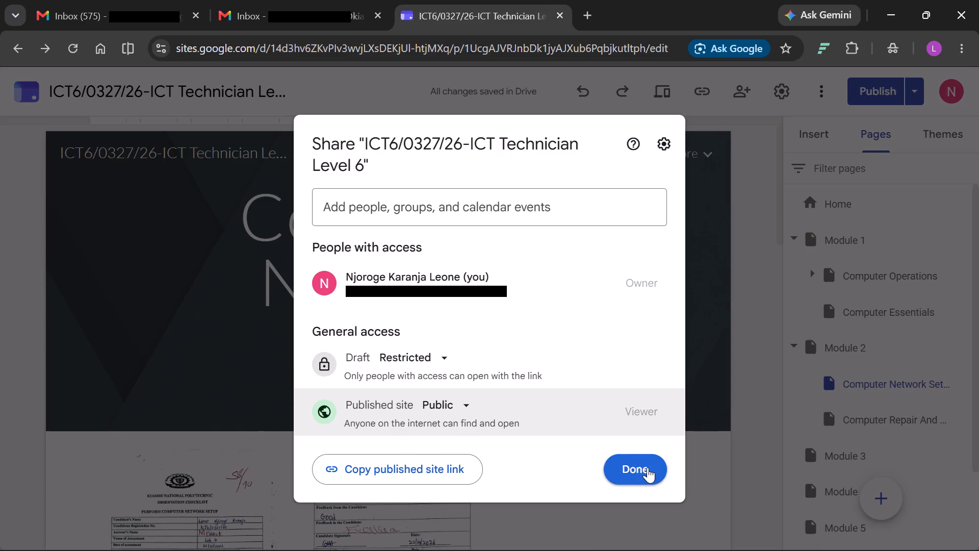
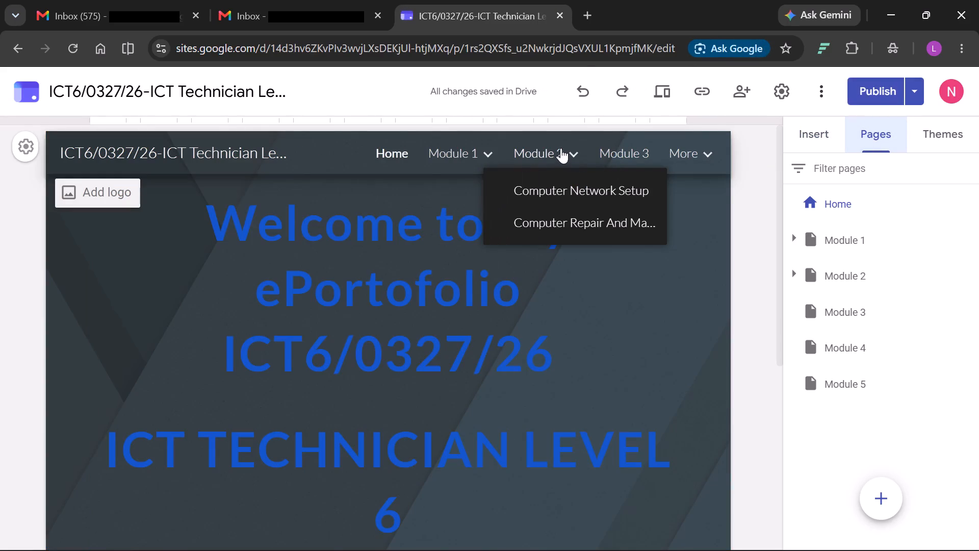
Open the Computer Network Setup page under Module 2 in the site editor and examine its scanned assessment sheets.
{"action": "left_click", "coordinate": [567, 189]}
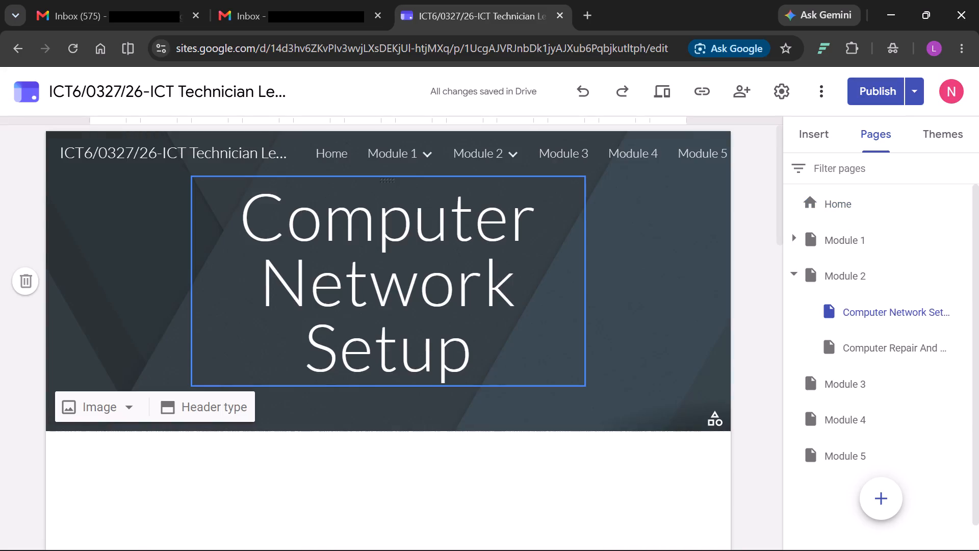
{"action": "scroll", "coordinate": [567, 189], "scroll_direction": "down", "scroll_amount": 4}
{"action": "scroll", "coordinate": [567, 189], "scroll_direction": "up", "scroll_amount": 2}
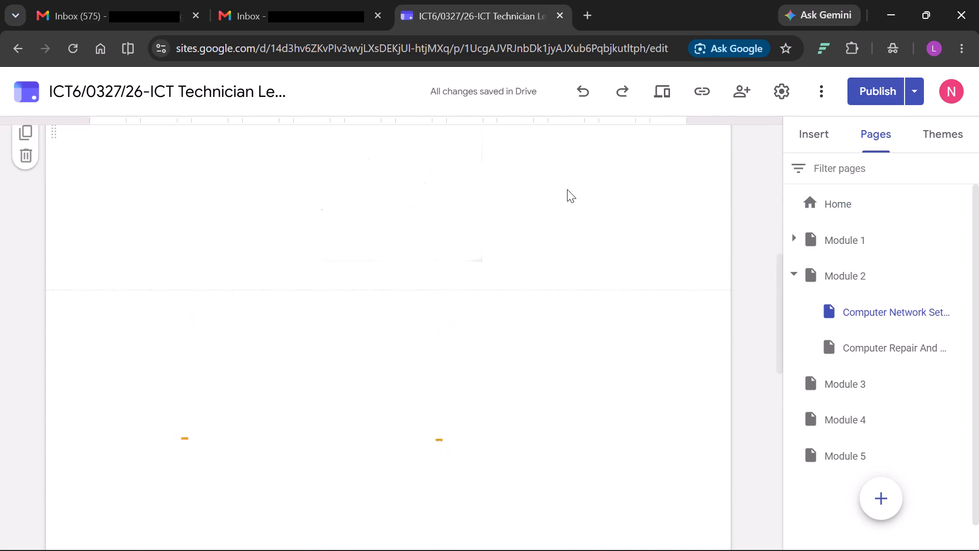
{"action": "scroll", "coordinate": [567, 189], "scroll_direction": "up", "scroll_amount": 3}
{"action": "scroll", "coordinate": [567, 189], "scroll_direction": "down", "scroll_amount": 10}
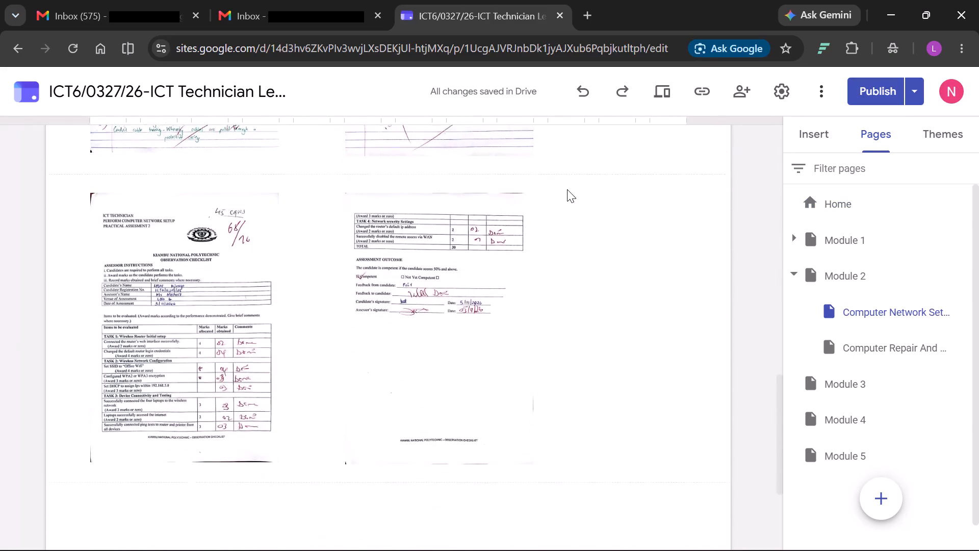
{"action": "scroll", "coordinate": [567, 189], "scroll_direction": "down", "scroll_amount": 1}
{"action": "scroll", "coordinate": [567, 189], "scroll_direction": "up", "scroll_amount": 3}
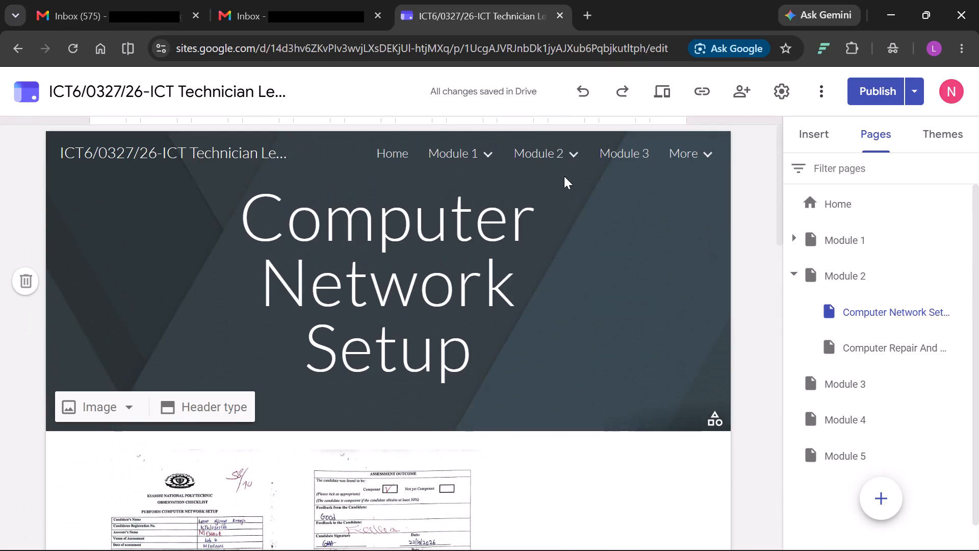
{"action": "scroll", "coordinate": [631, 238], "scroll_direction": "down", "scroll_amount": 4}
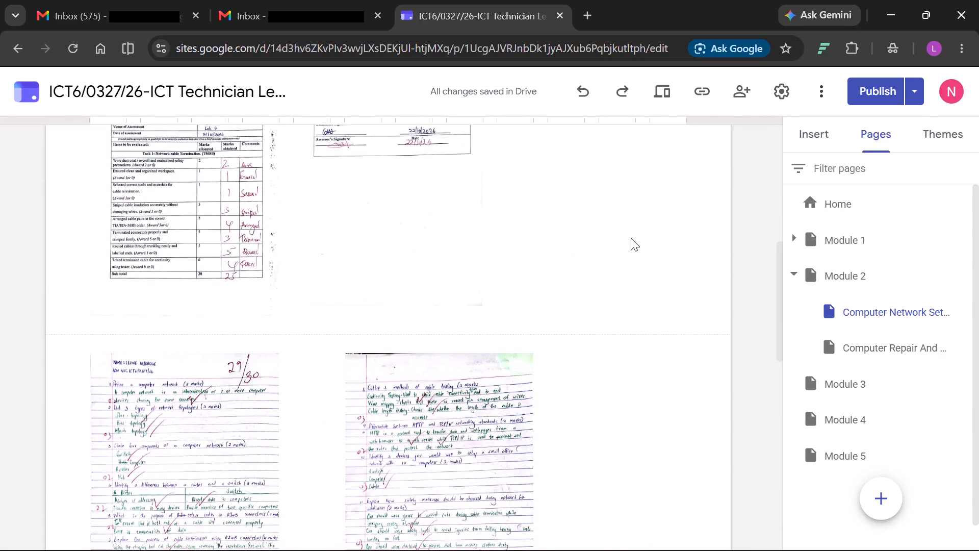
{"action": "scroll", "coordinate": [631, 238], "scroll_direction": "up", "scroll_amount": 3}
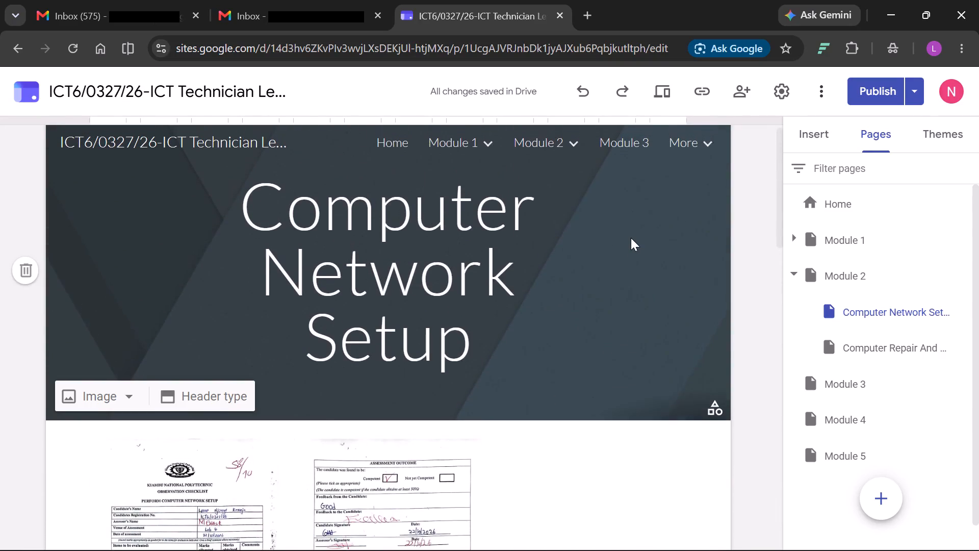
{"action": "scroll", "coordinate": [631, 238], "scroll_direction": "up", "scroll_amount": 1}
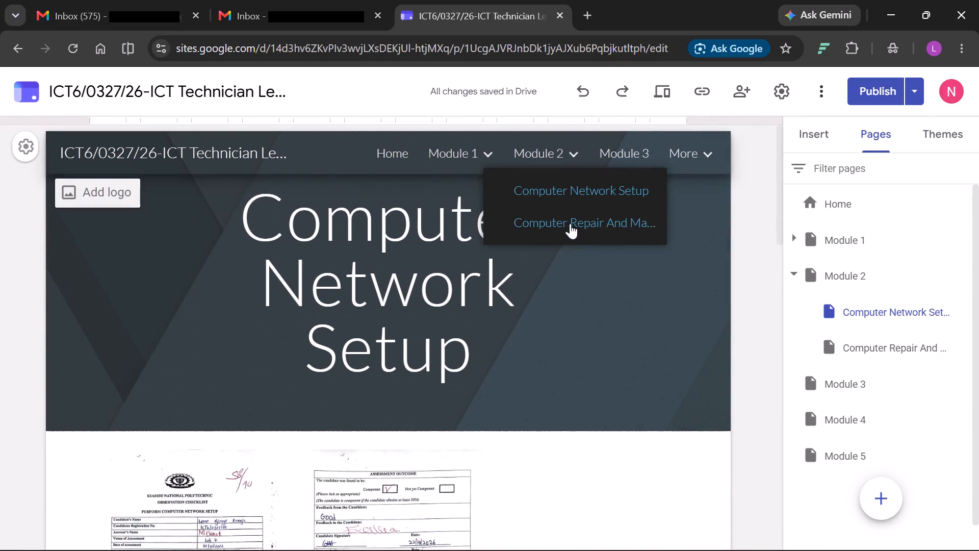
Open the Computer Repair And Maintainance page under Module 2 and examine its scanned assessment sheets.
{"action": "left_click", "coordinate": [570, 223]}
{"action": "scroll", "coordinate": [570, 223], "scroll_direction": "down", "scroll_amount": 5}
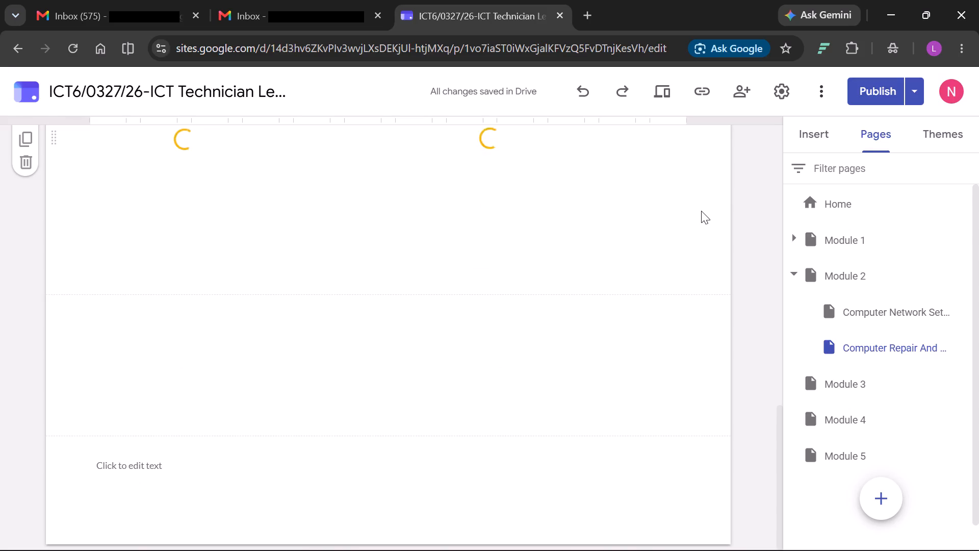
{"action": "scroll", "coordinate": [701, 211], "scroll_direction": "up", "scroll_amount": 5}
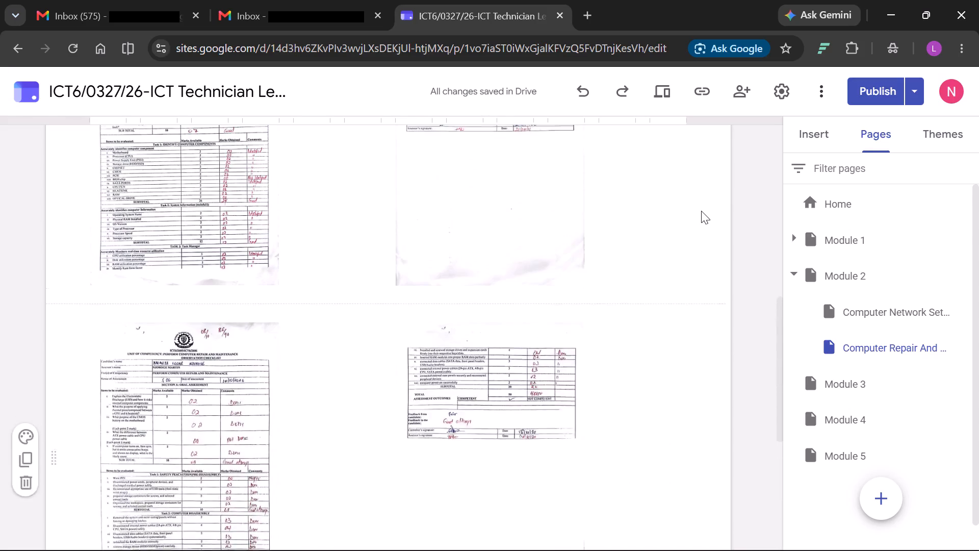
{"action": "scroll", "coordinate": [701, 211], "scroll_direction": "down", "scroll_amount": 4}
{"action": "scroll", "coordinate": [701, 211], "scroll_direction": "up", "scroll_amount": 2}
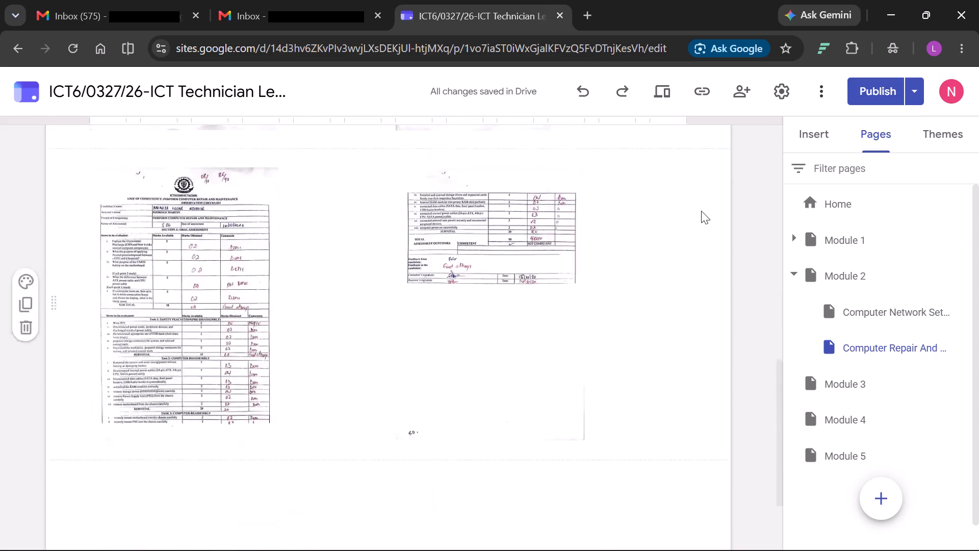
{"action": "scroll", "coordinate": [701, 211], "scroll_direction": "up", "scroll_amount": 3}
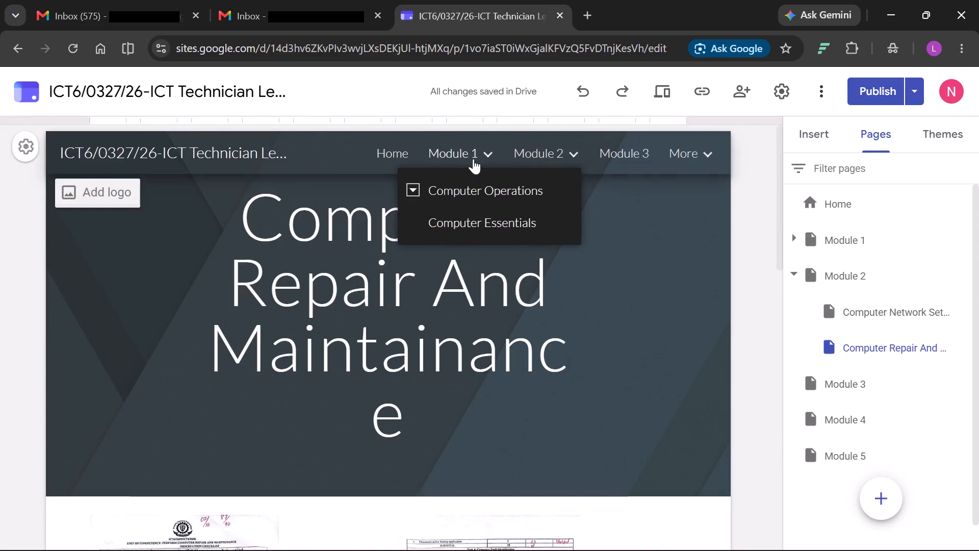
Open the Computer Essentials page under Module 1 in the site editor.
{"action": "left_click", "coordinate": [487, 223]}
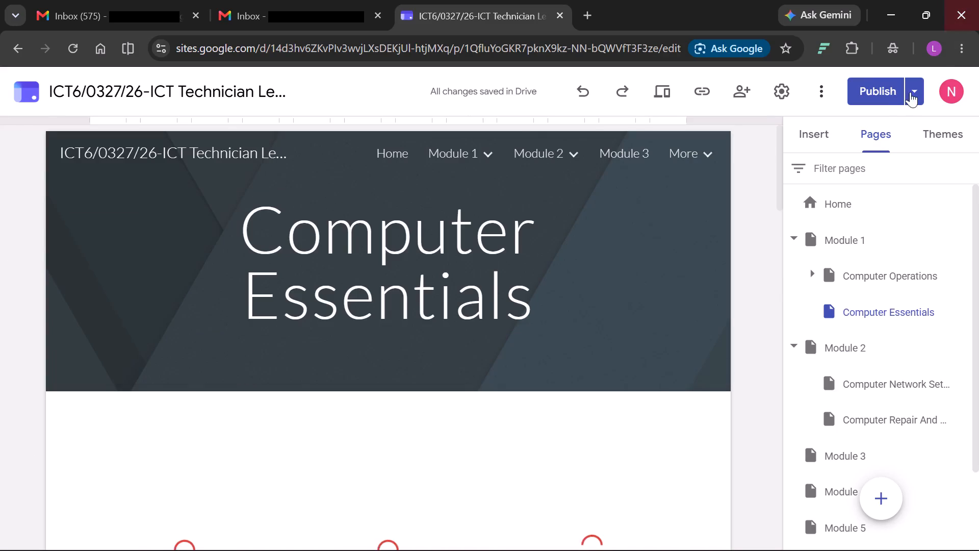
Open the review of the site's changes for publishing, and close the browser without publishing again.
{"action": "left_click", "coordinate": [895, 93]}
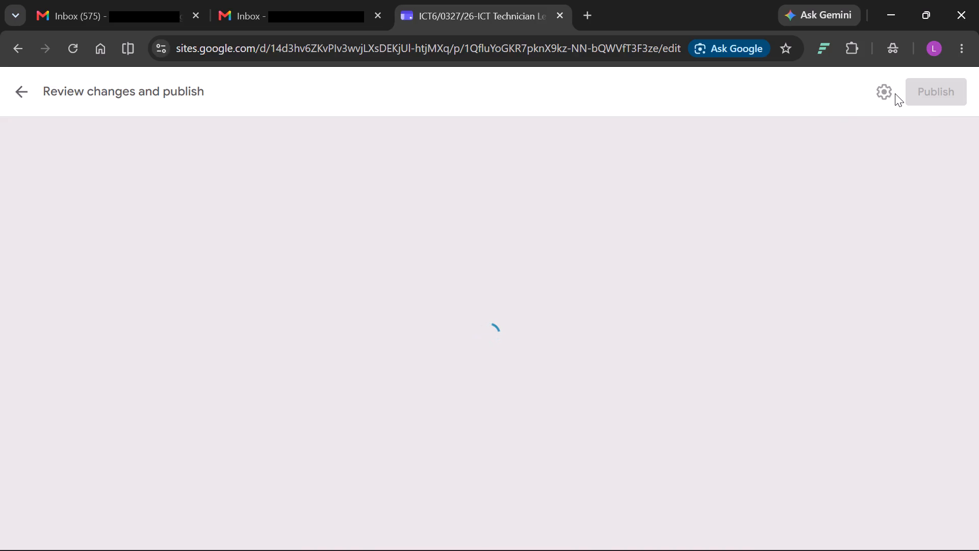
{"action": "left_click", "coordinate": [978, 0]}
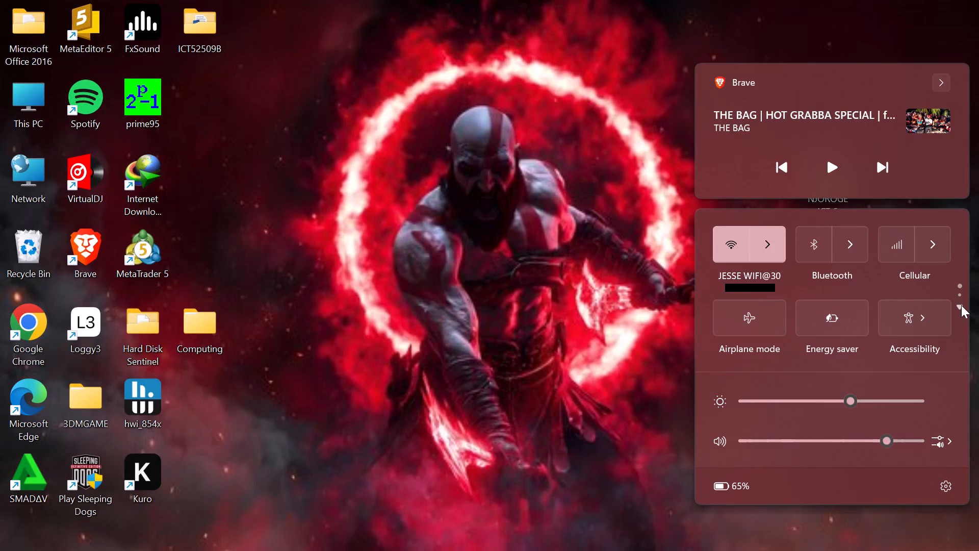
Switch off the computer's mobile hotspot in the Windows quick settings and return to the desktop.
{"action": "left_click", "coordinate": [961, 305]}
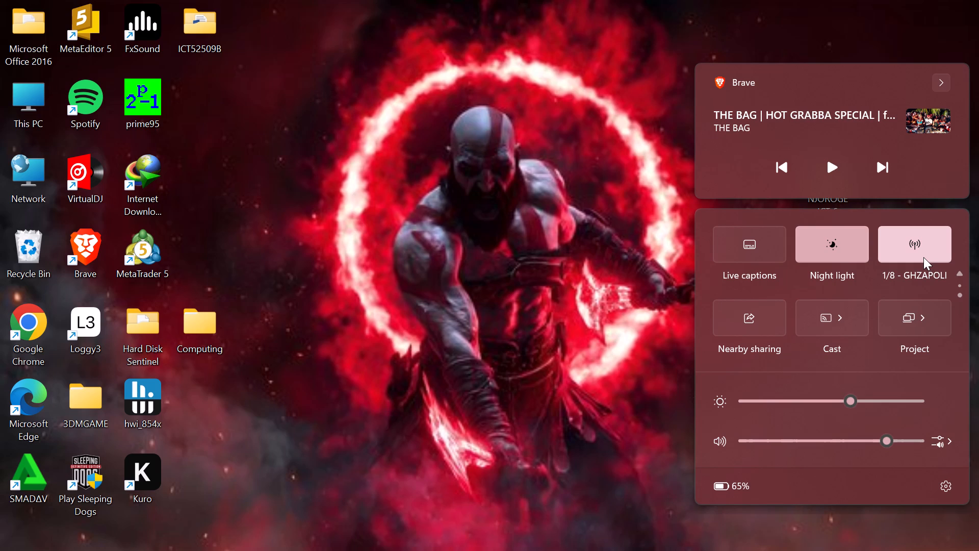
{"action": "left_click", "coordinate": [923, 257]}
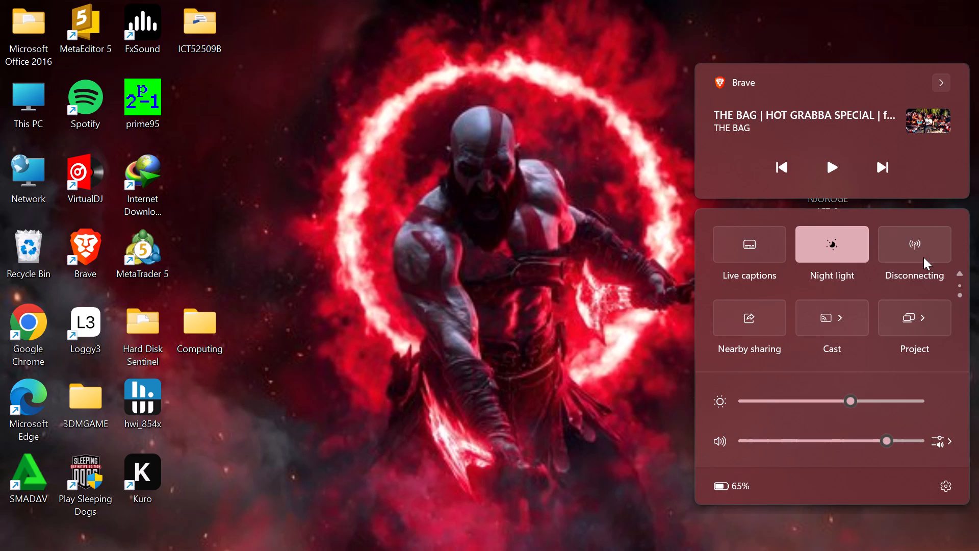
{"action": "left_click", "coordinate": [598, 133]}
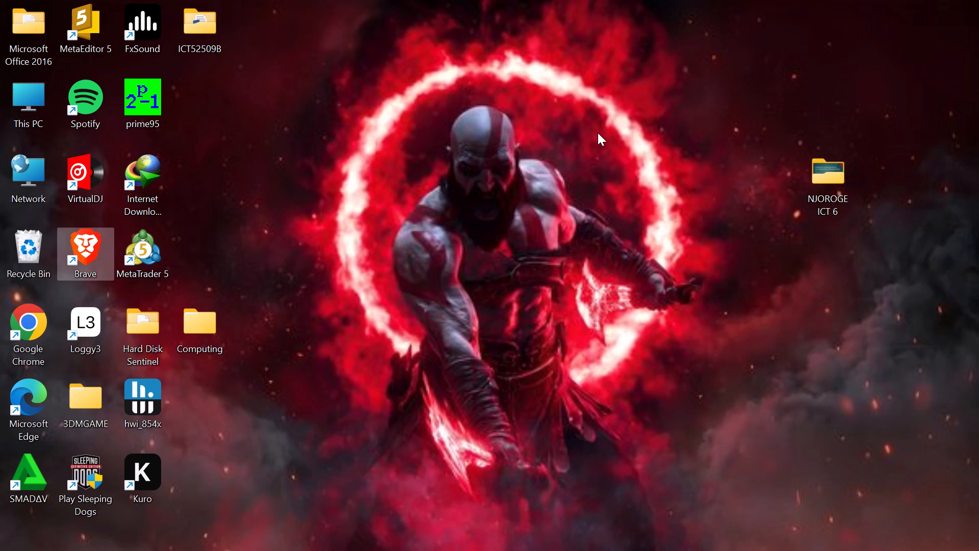